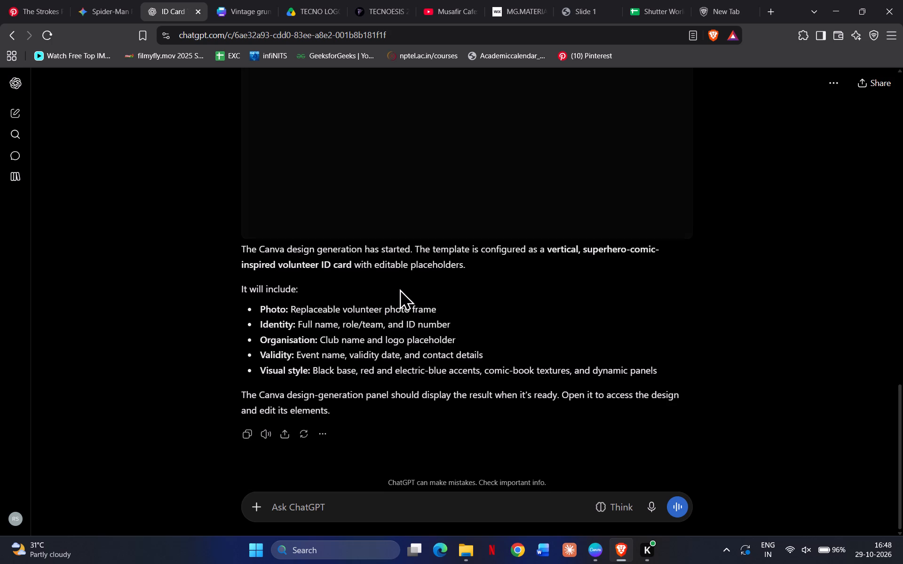
scroll(399, 289, "up", 4)
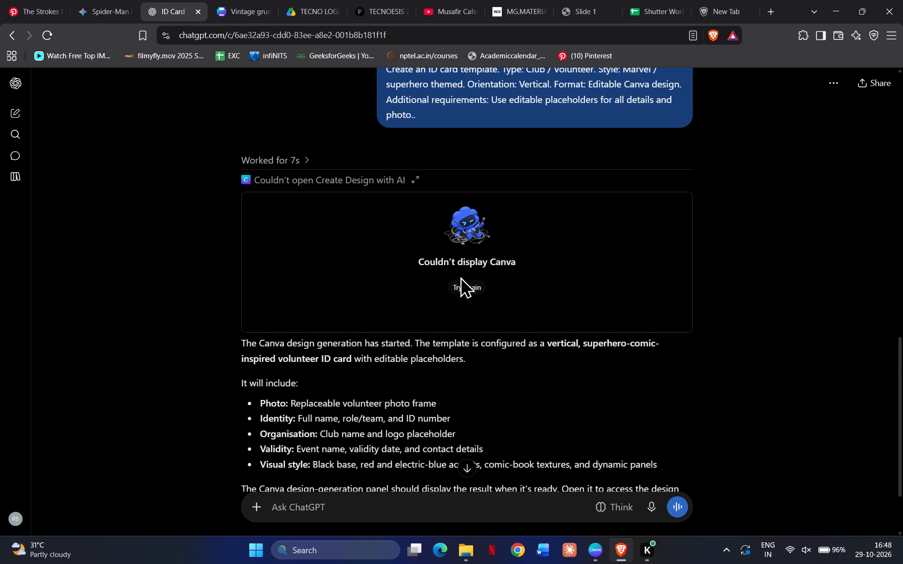
scroll(435, 327, "down", 8)
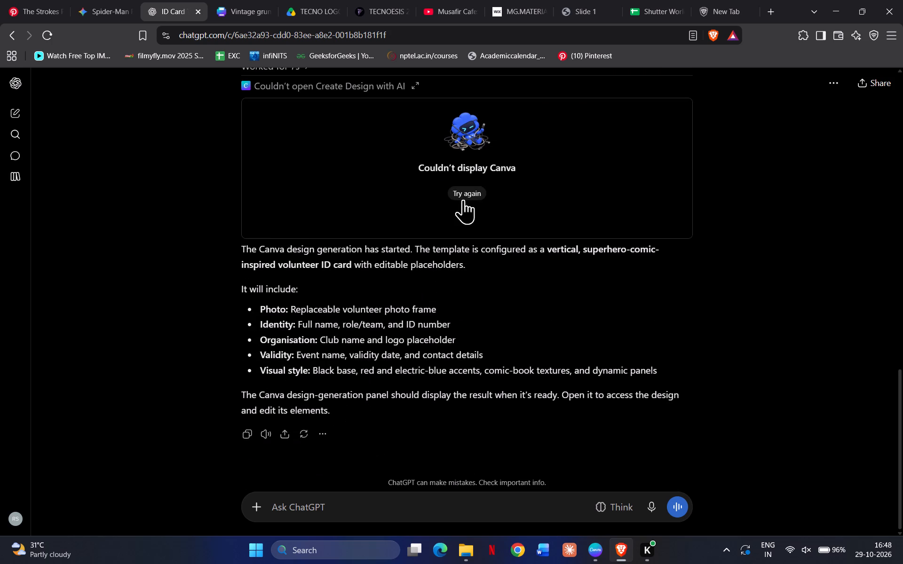
Try to open the ID card's Create Design with AI result in Canva, reloading the chat between attempts.
left_click(388, 88)
left_click(414, 86)
left_click(414, 86)
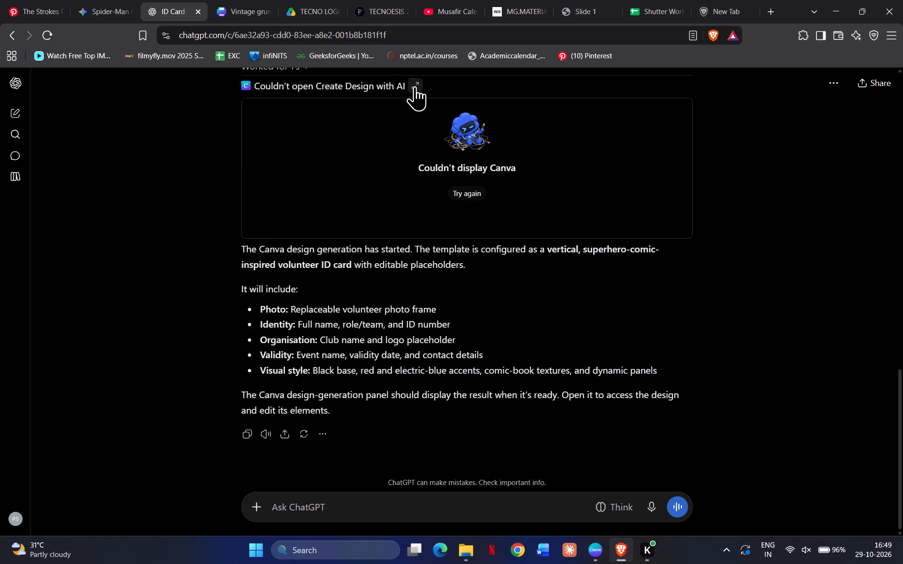
scroll(386, 175, "up", 2)
left_click(336, 204)
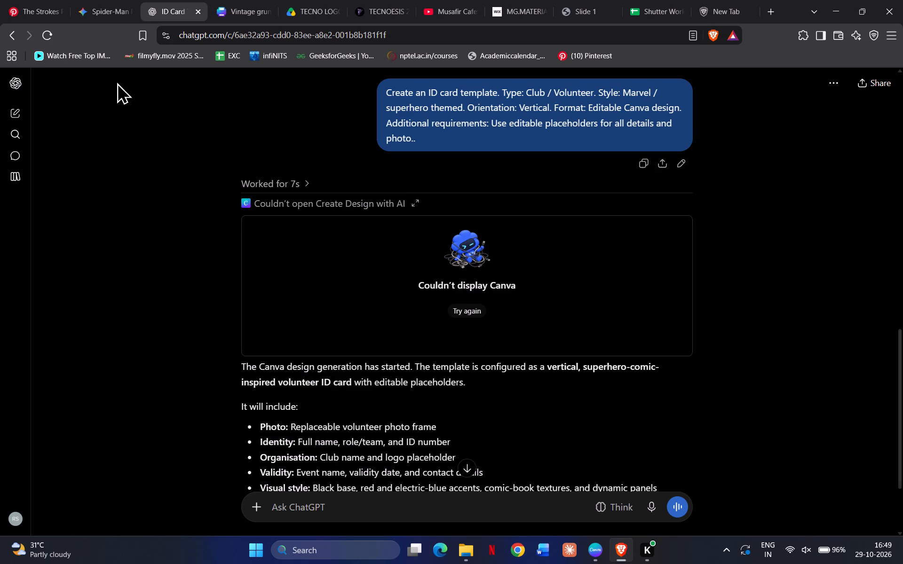
left_click(44, 34)
scroll(605, 328, "down", 6)
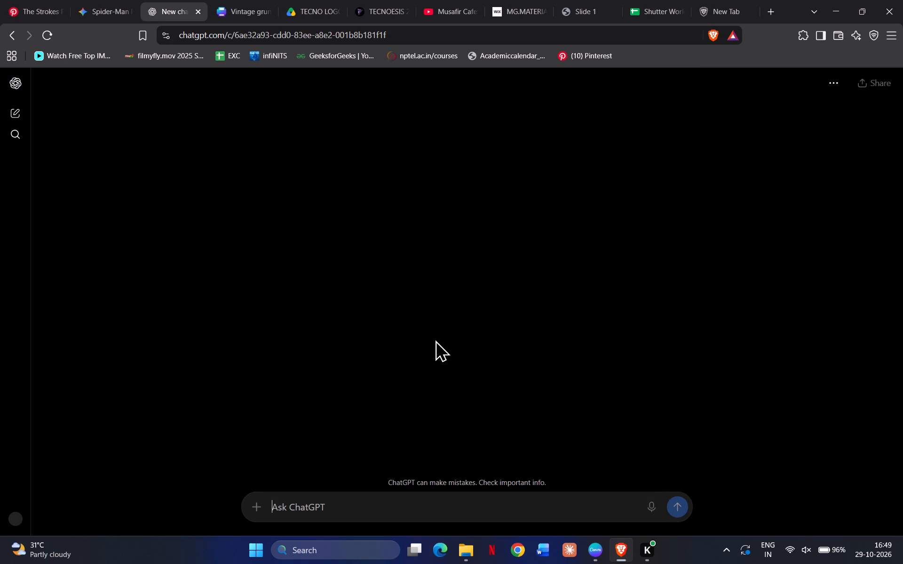
scroll(435, 340, "down", 5)
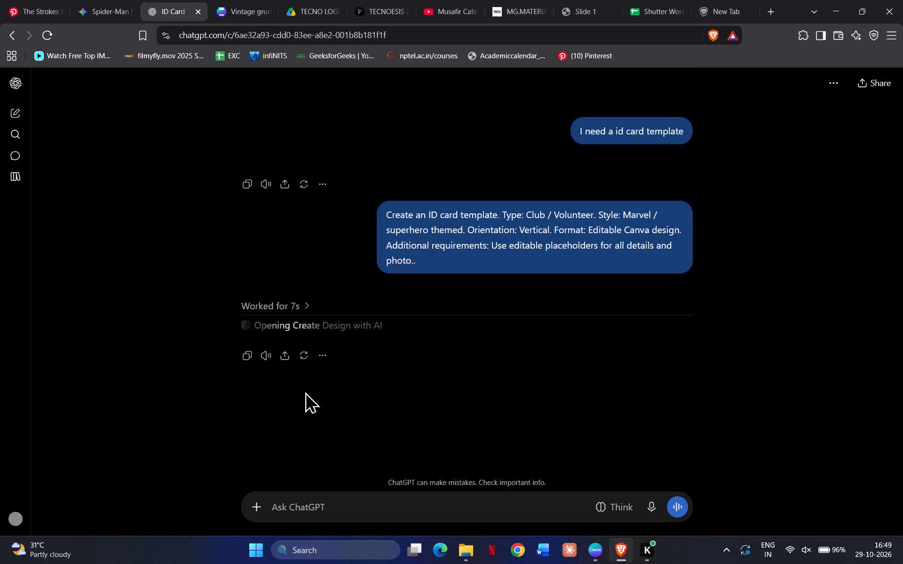
scroll(369, 393, "up", 2)
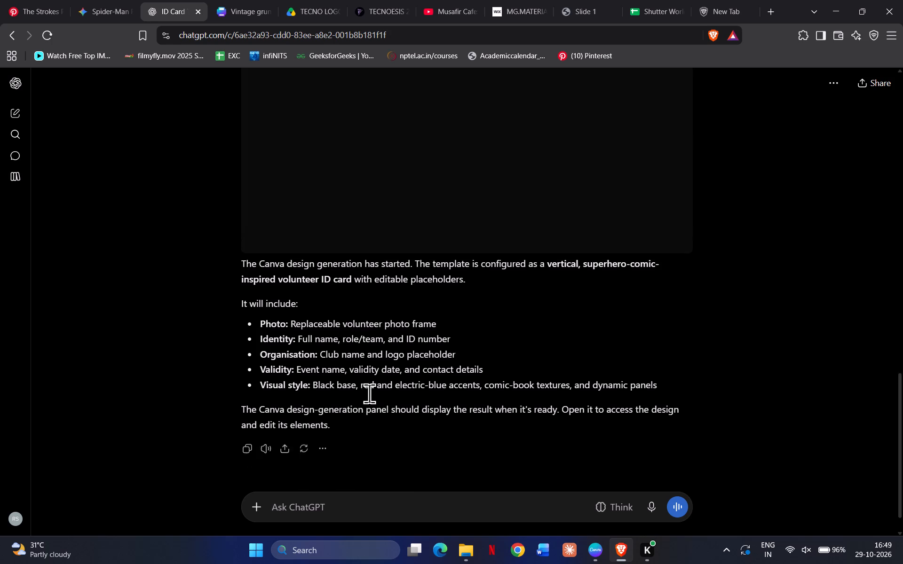
scroll(369, 393, "up", 2)
left_click(391, 180)
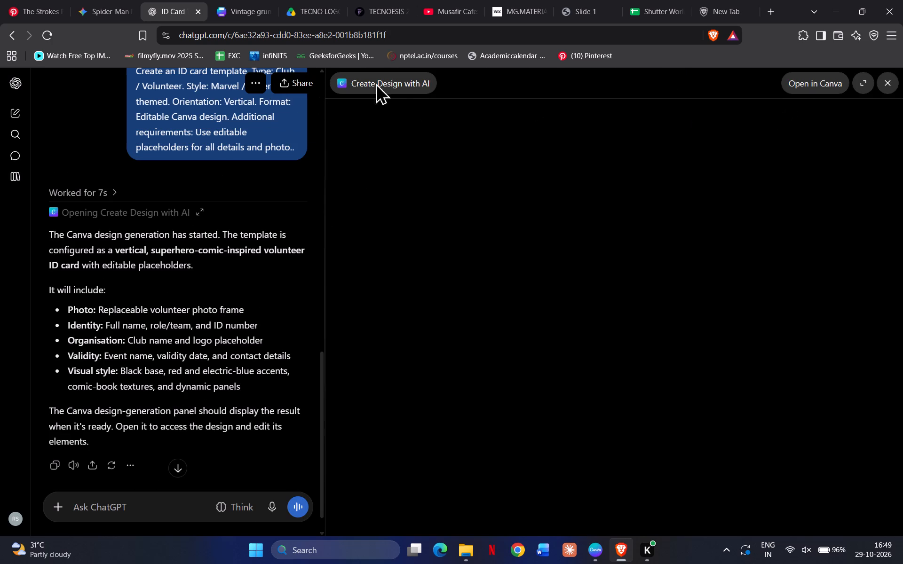
left_click(404, 83)
left_click(797, 86)
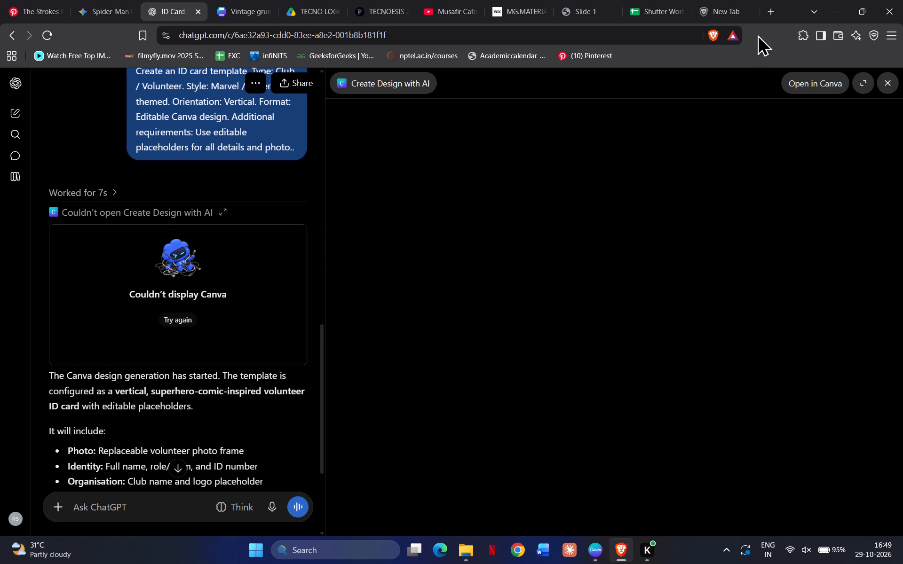
Switch to the Canva app and open the BIBHRAM design.
left_click(606, 563)
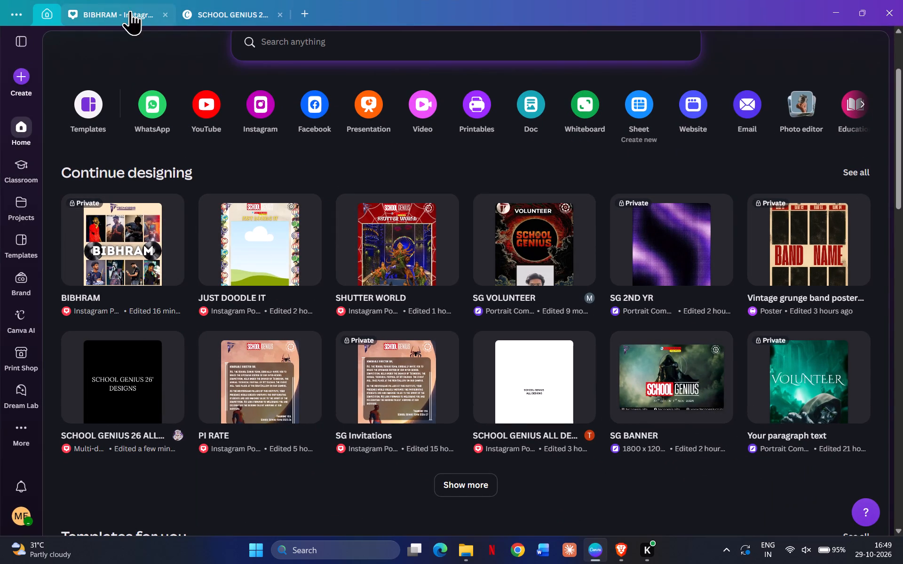
left_click(130, 10)
left_click(826, 364)
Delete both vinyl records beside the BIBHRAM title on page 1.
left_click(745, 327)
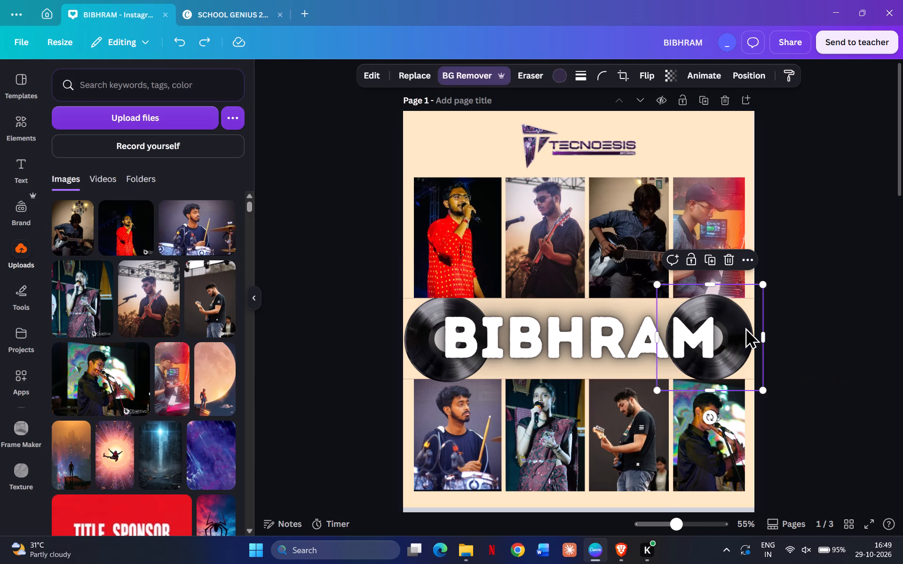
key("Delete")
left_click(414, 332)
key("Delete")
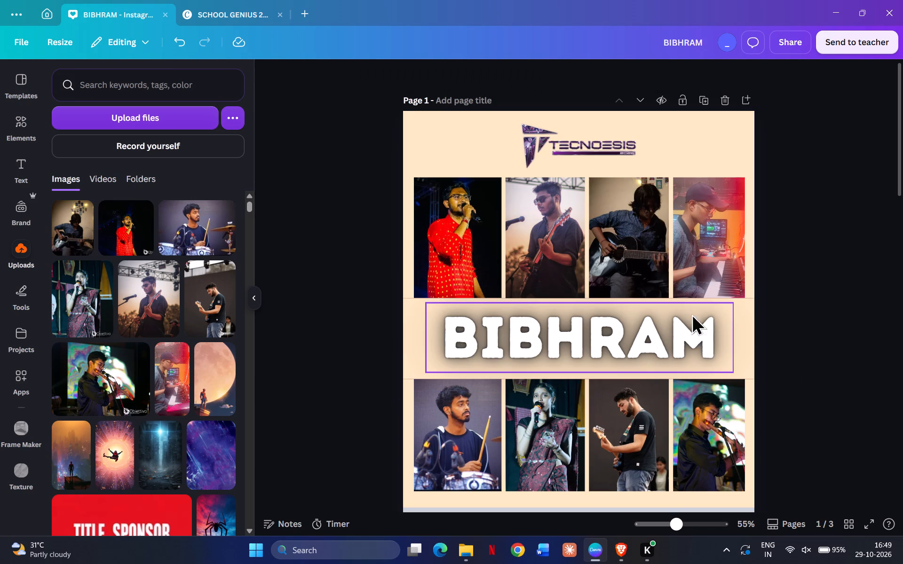
Undo the two vinyl record deletions and the BIBHRAM title's last font change.
key("ctrl+z")
key("ctrl+z")
key("ctrl+z")
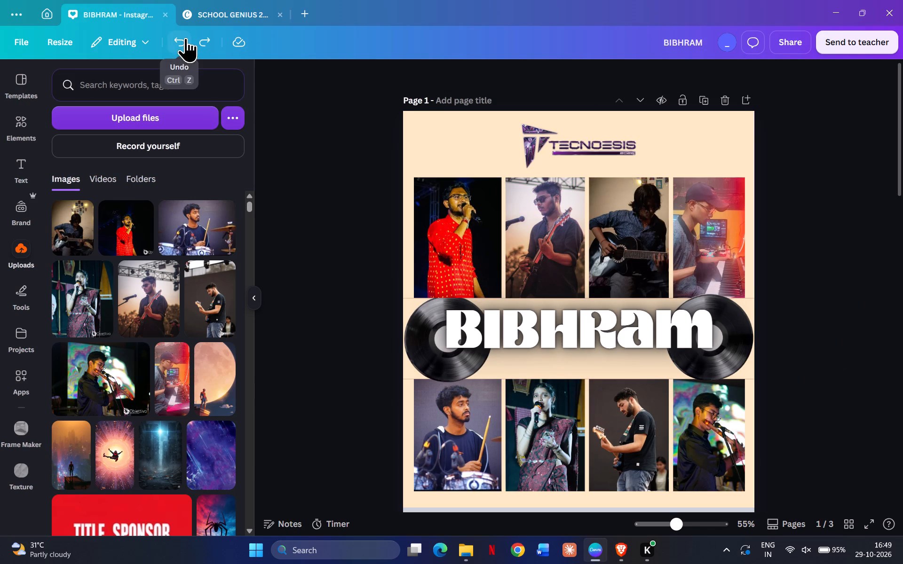
left_click(198, 38)
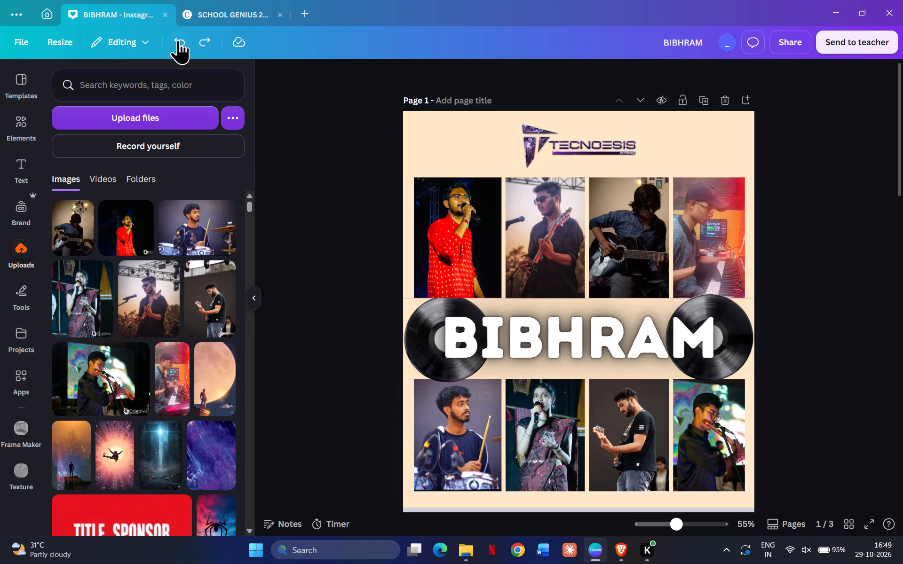
left_click(177, 39)
Duplicate page 1 of the BIBHRAM poster.
left_click(853, 358)
scroll(835, 385, "down", 4)
scroll(835, 385, "up", 3)
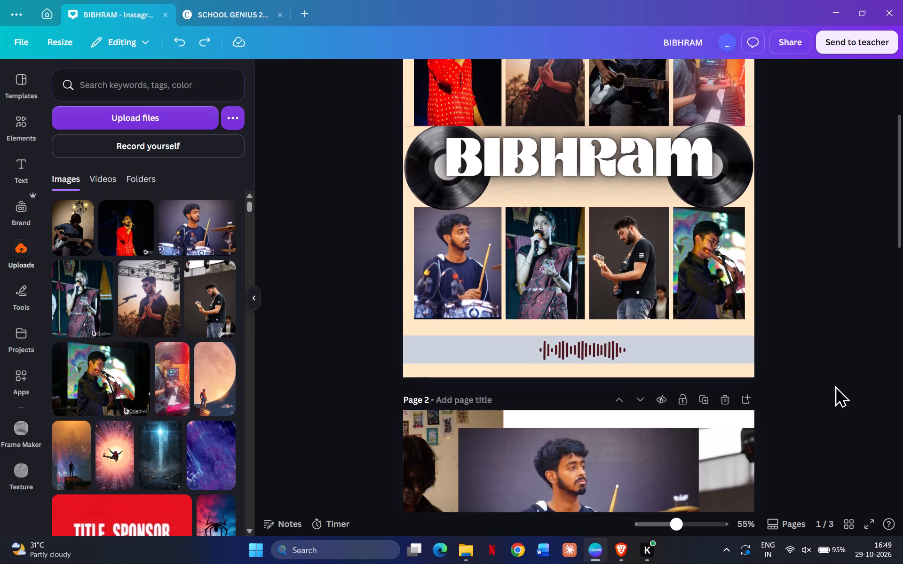
scroll(835, 385, "up", 3)
left_click(707, 98)
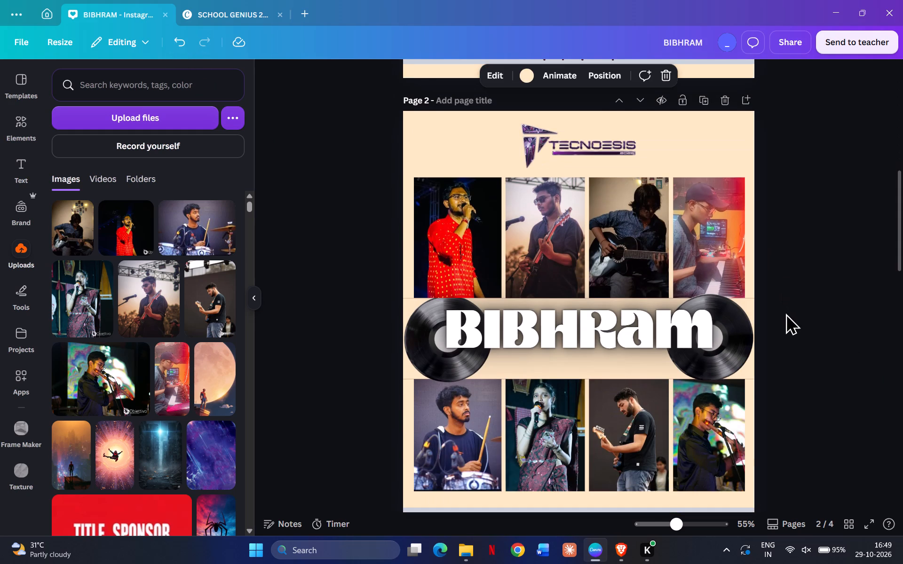
Delete both vinyl records behind the BIBHRAM title on the original page 1.
scroll(848, 228, "up", 7)
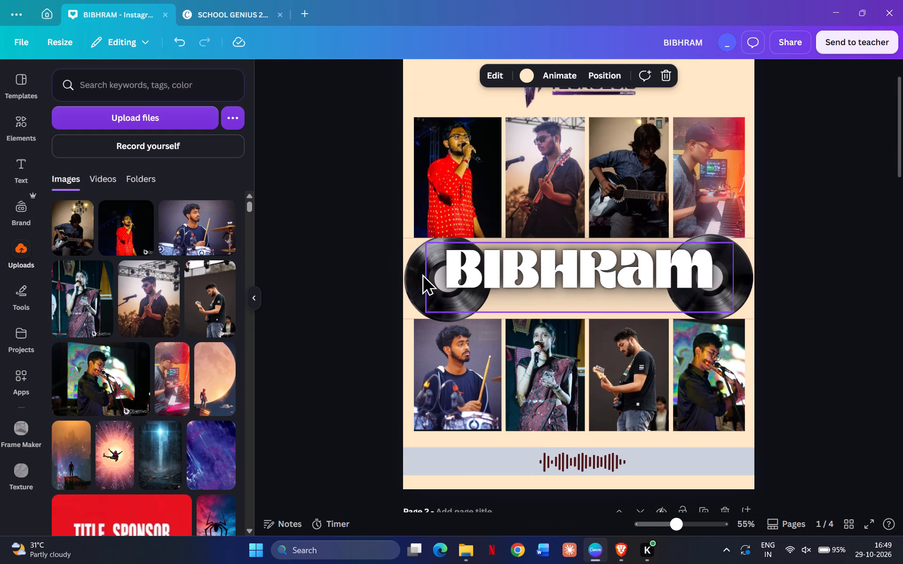
left_click(420, 274)
left_click(469, 198)
left_click(748, 274)
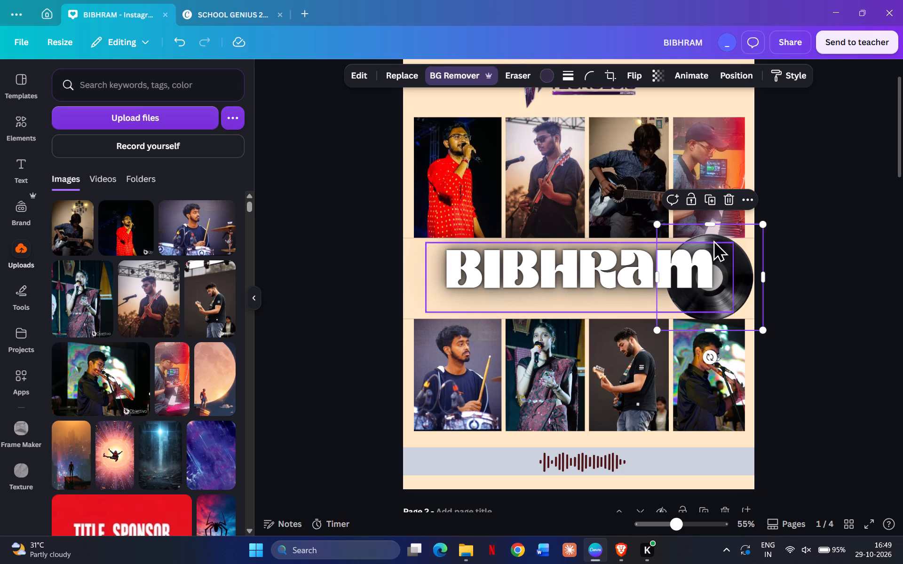
left_click(732, 197)
left_click(816, 206)
scroll(795, 291, "up", 2)
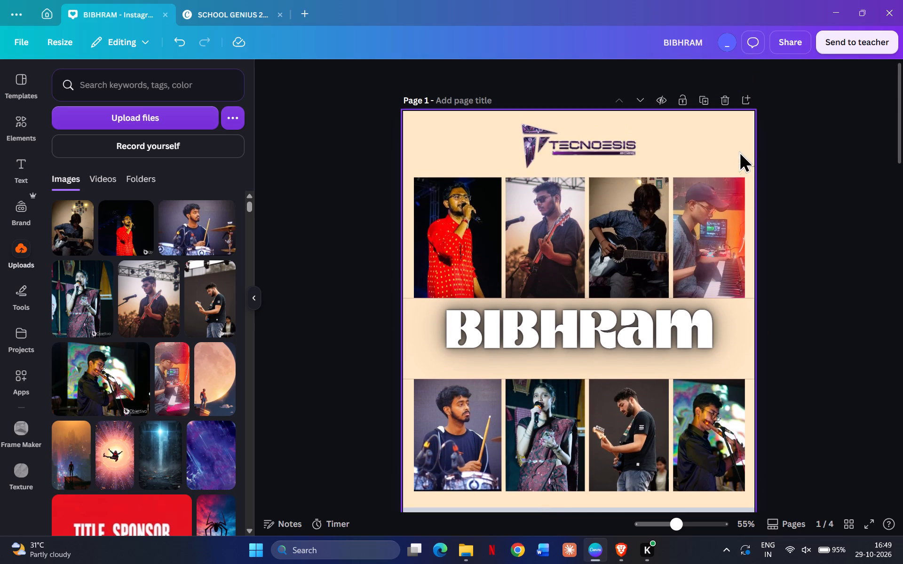
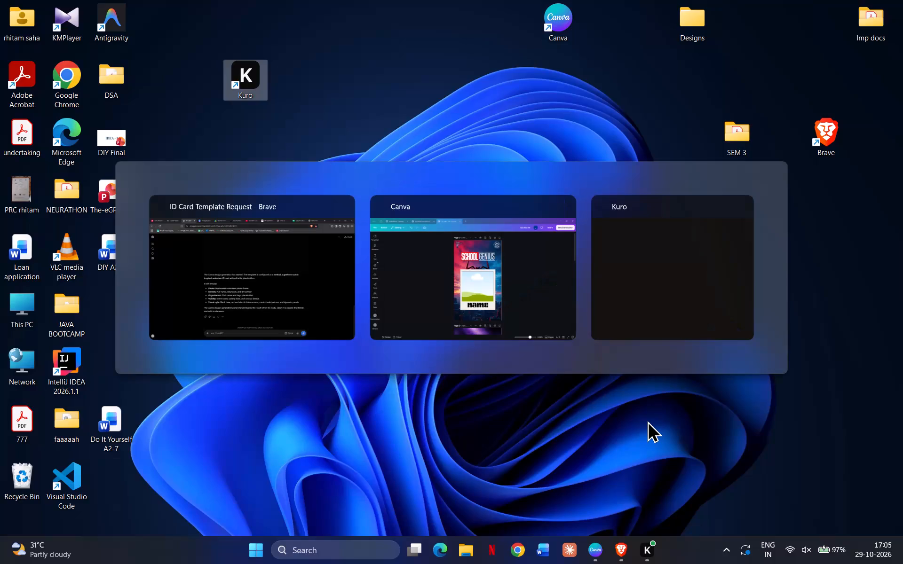
Switch to the Pinterest page in Brave and search for "vintage paper aesthetic".
key("alt+Tab")
key("alt+Tab")
key("alt+Tab")
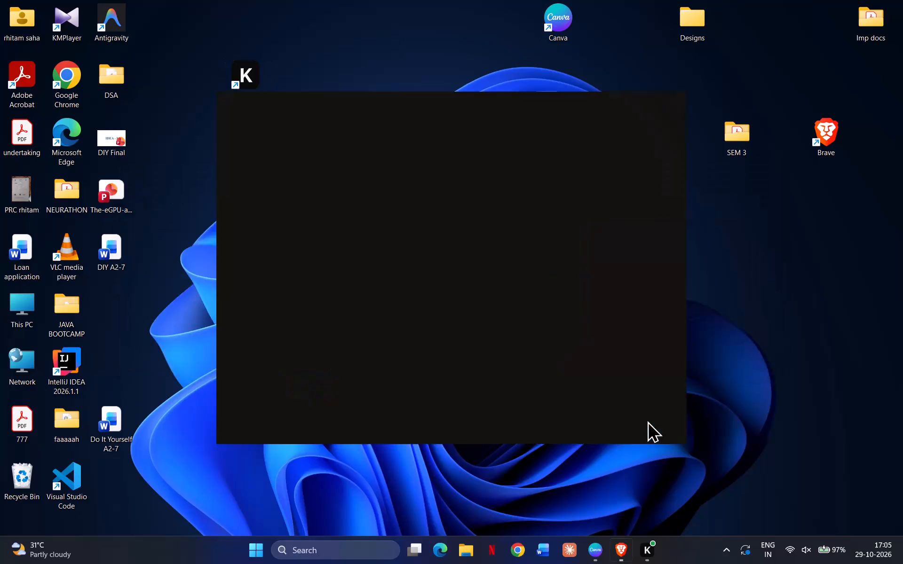
left_click(24, 0)
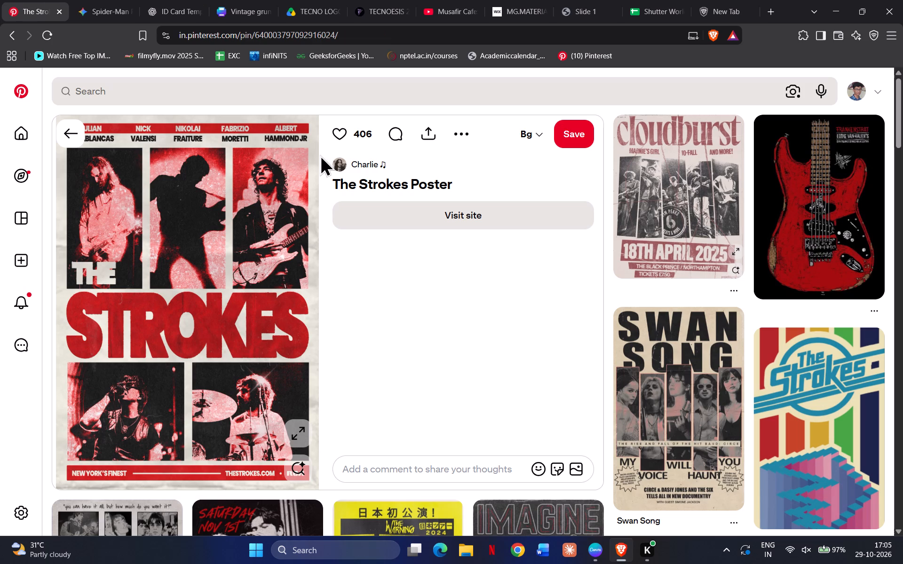
left_click(265, 101)
key("n")
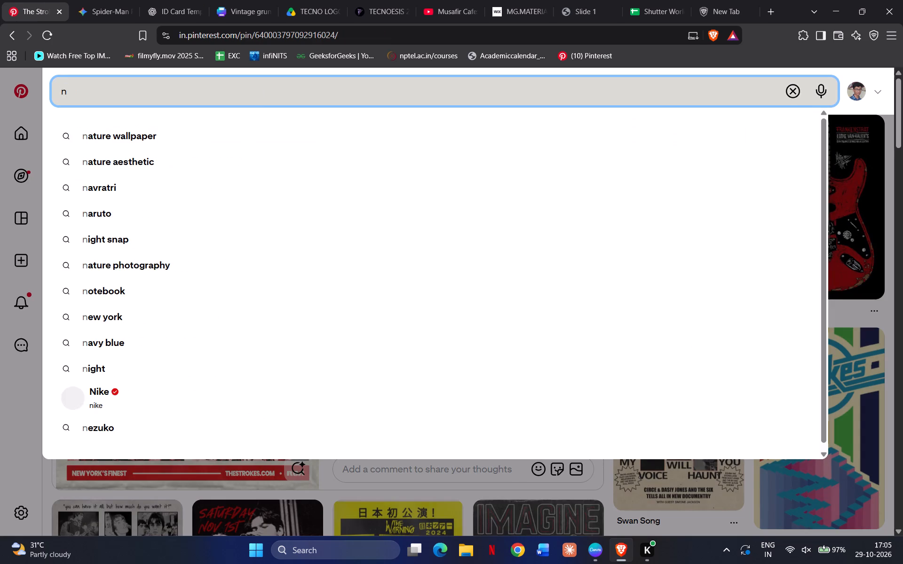
key("backslash")
key("BackSpace")
key("BackSpace")
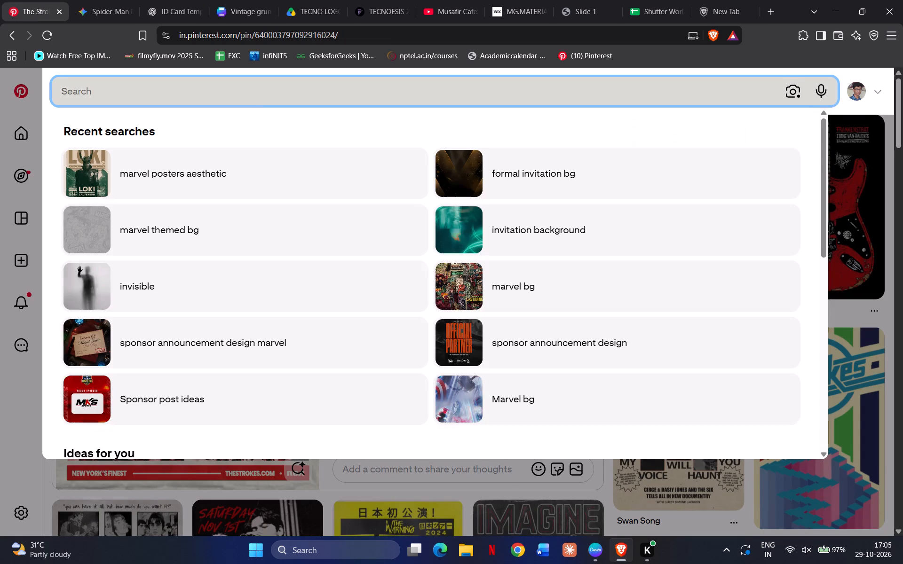
type("vintage paper")
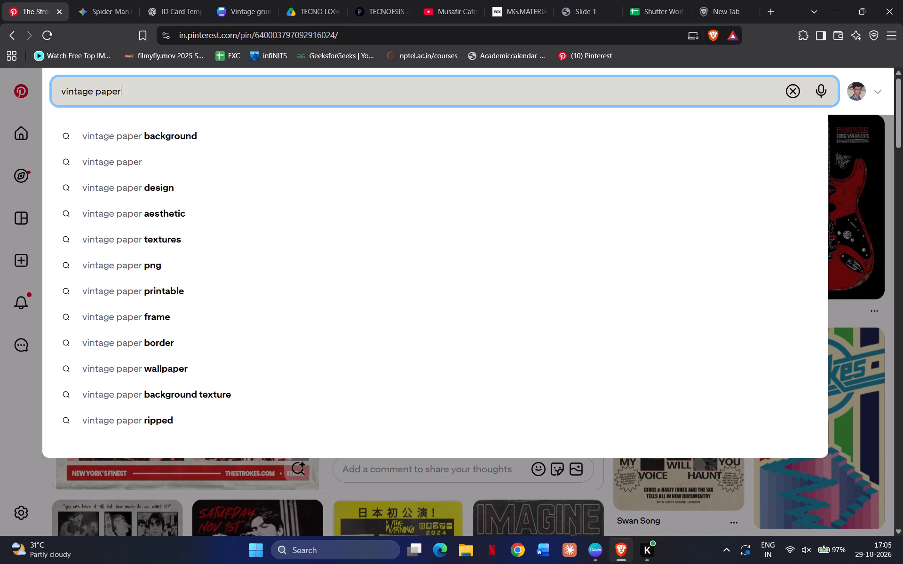
key("Down")
key("Down")
key("Return")
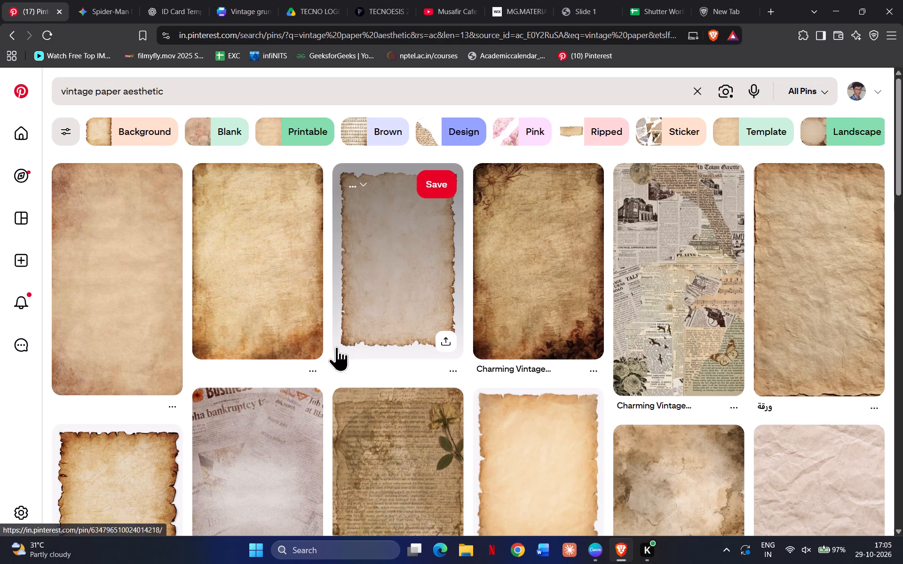
Examine the vintage paper pins for a suitable poster background texture.
scroll(336, 346, "down", 6)
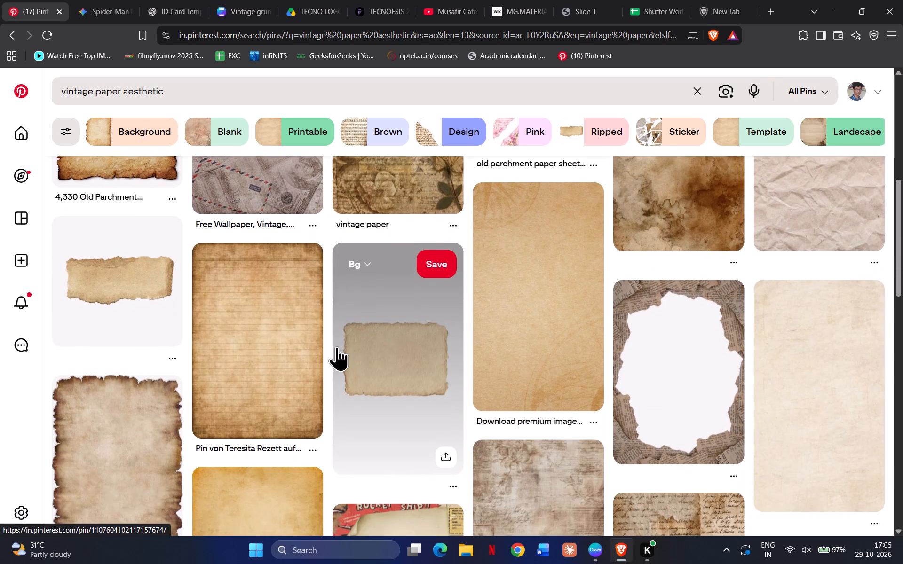
scroll(336, 346, "down", 1)
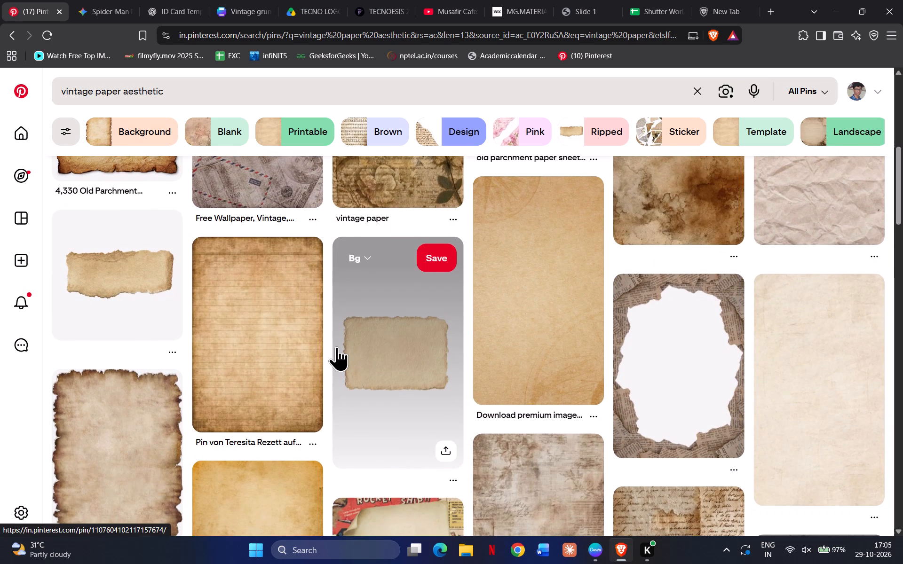
scroll(336, 346, "down", 2)
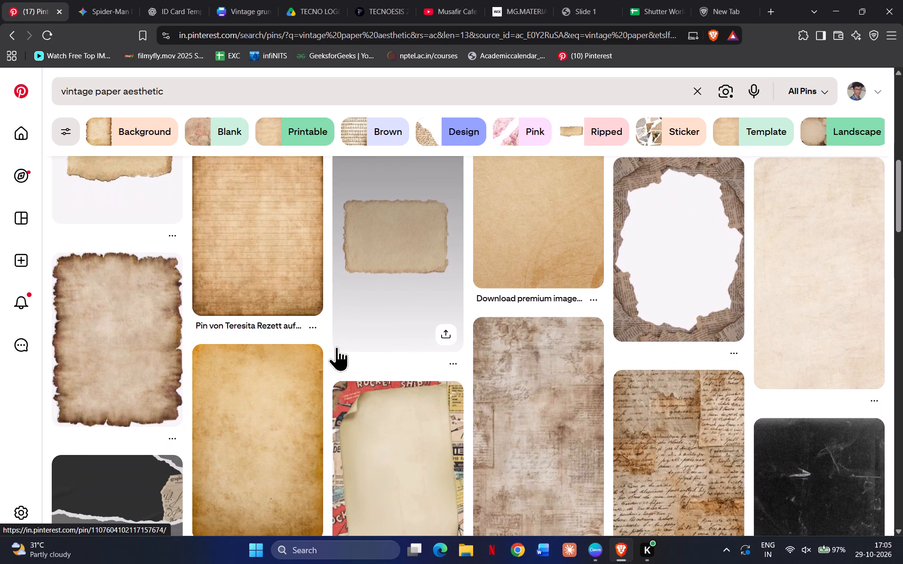
scroll(336, 346, "down", 4)
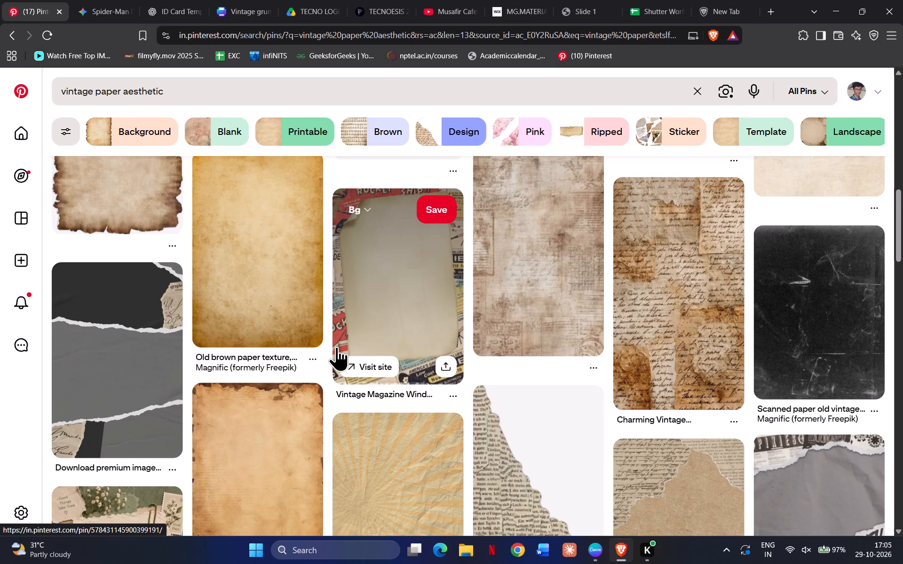
scroll(336, 346, "down", 6)
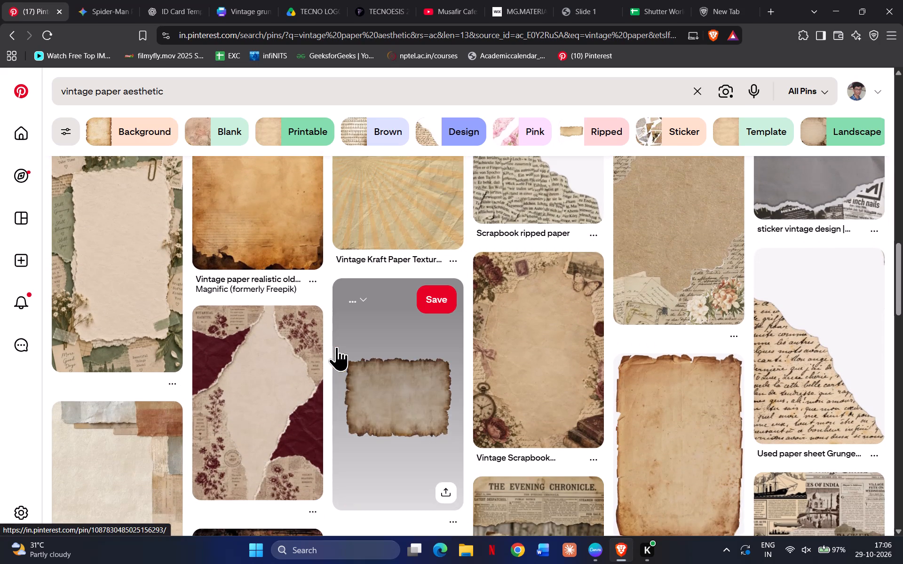
scroll(336, 346, "down", 4)
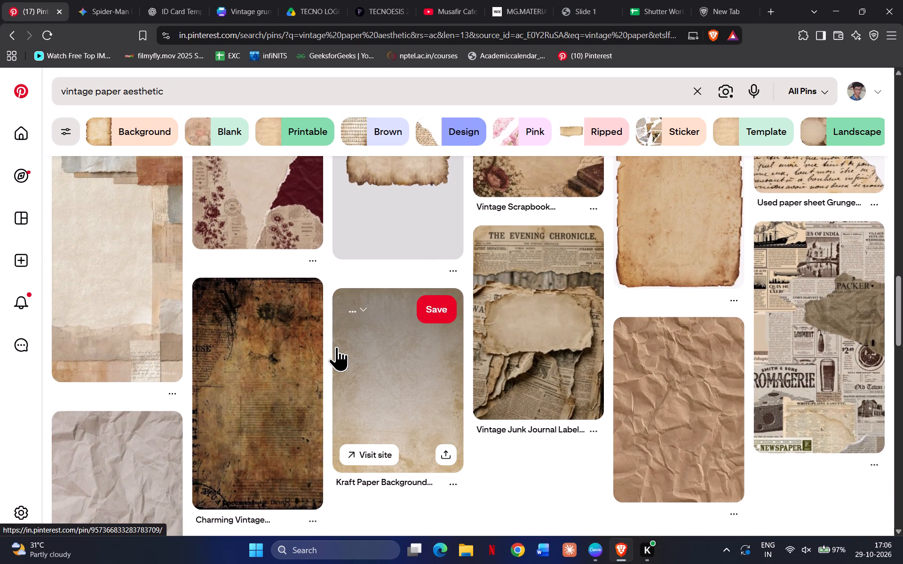
scroll(336, 346, "down", 1)
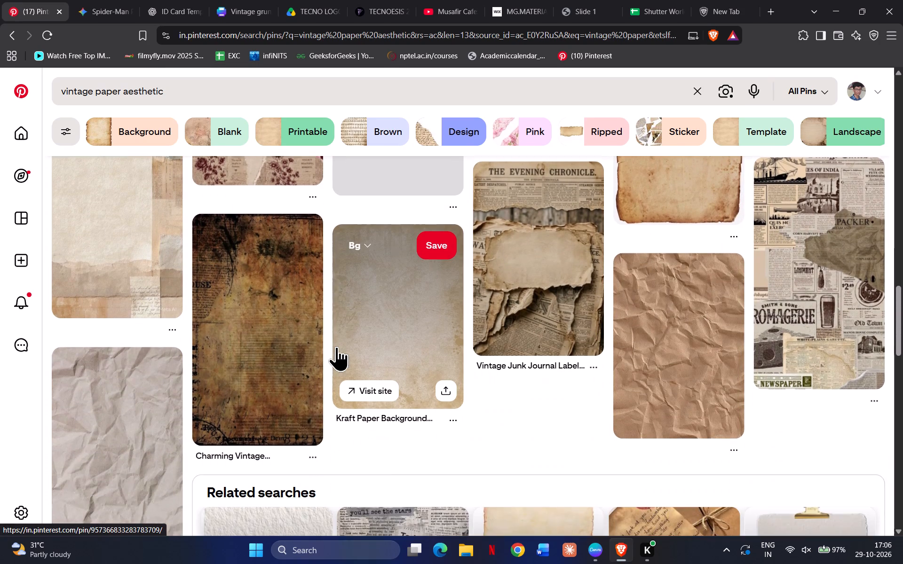
scroll(336, 346, "down", 1)
scroll(336, 346, "up", 1)
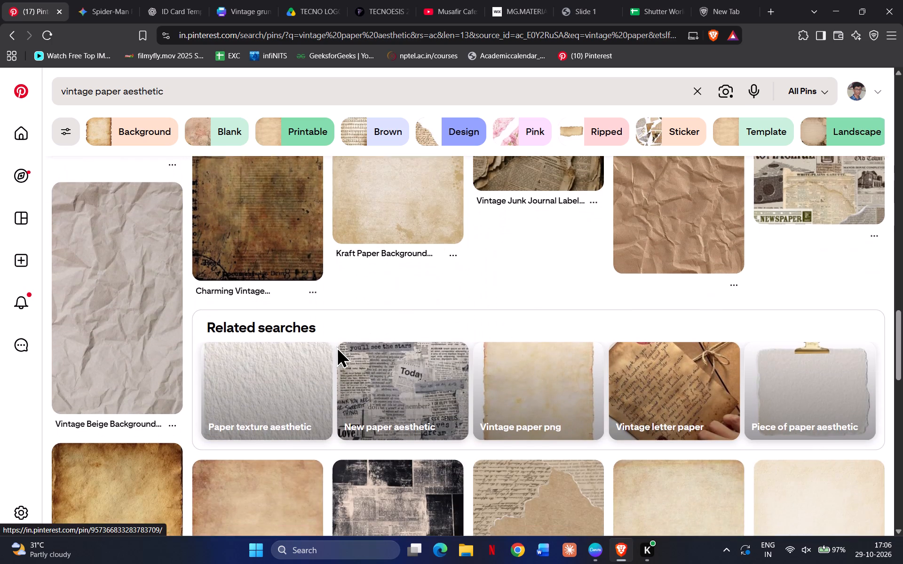
scroll(336, 346, "up", 1)
Open the crumpled brown kraft paper pin and examine its related paper textures.
left_click(675, 287)
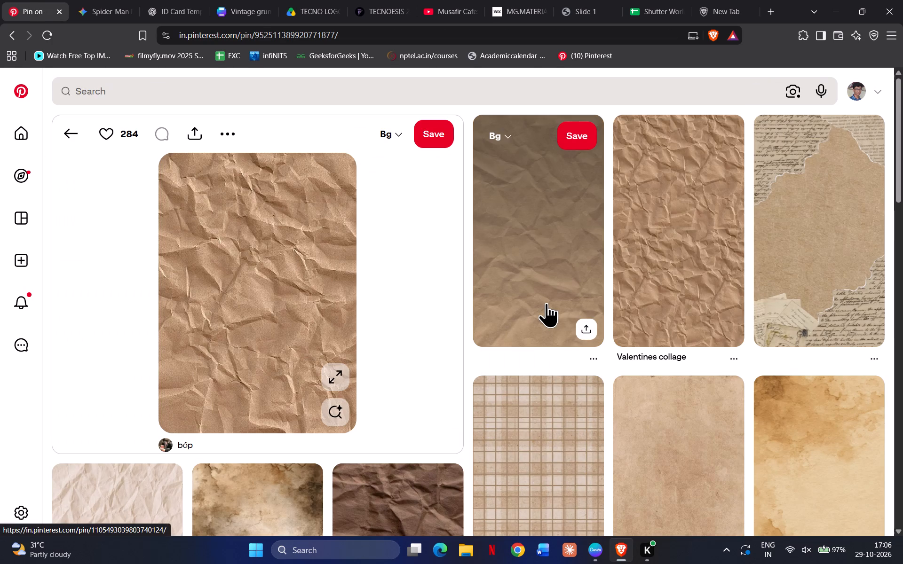
scroll(543, 302, "down", 5)
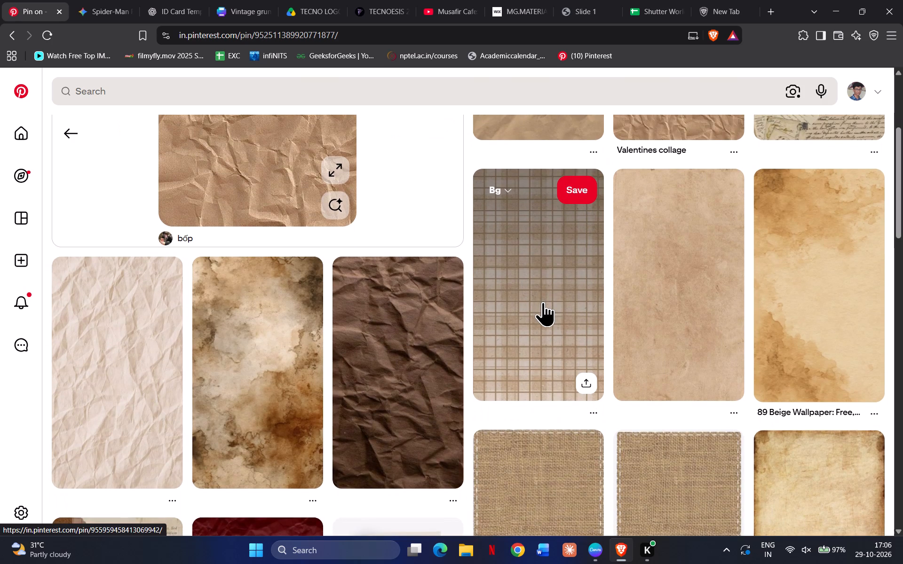
scroll(543, 302, "down", 6)
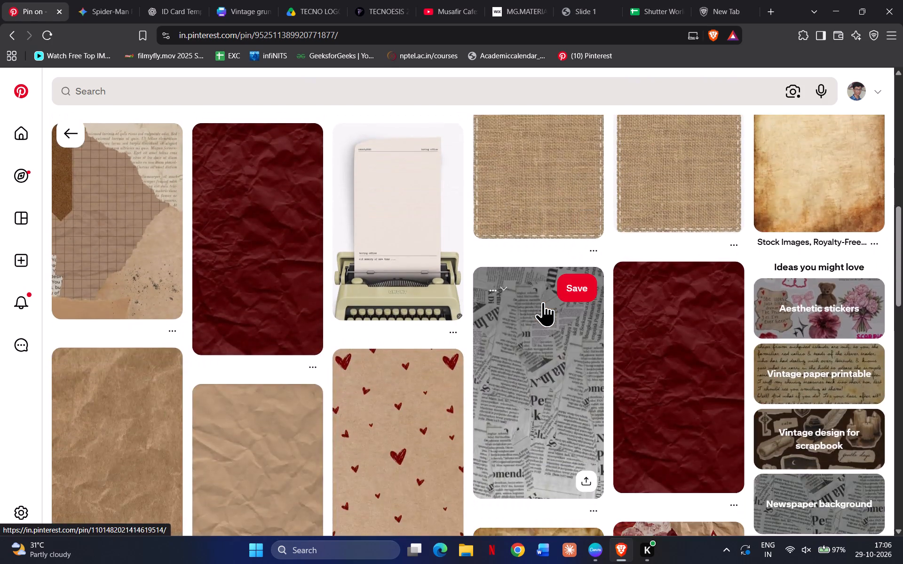
scroll(543, 302, "down", 6)
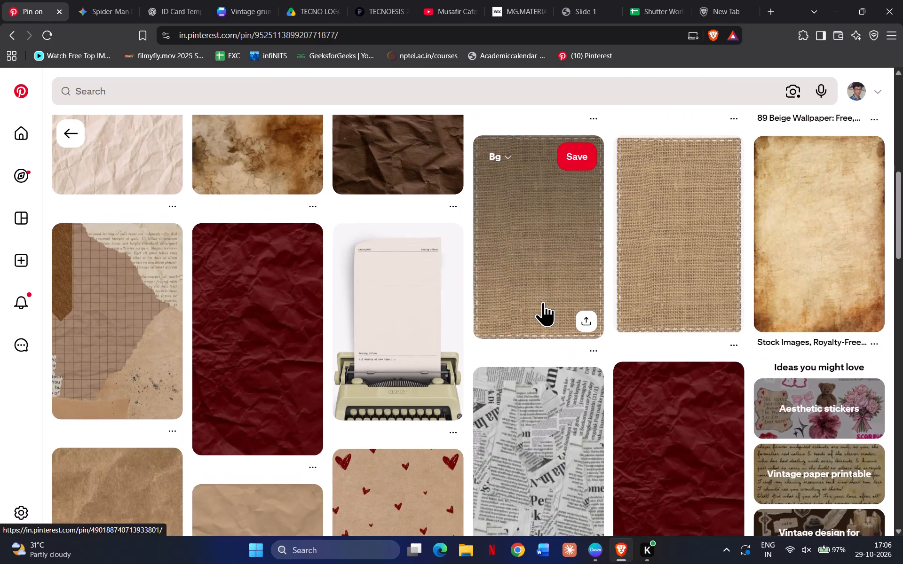
scroll(543, 302, "down", 6)
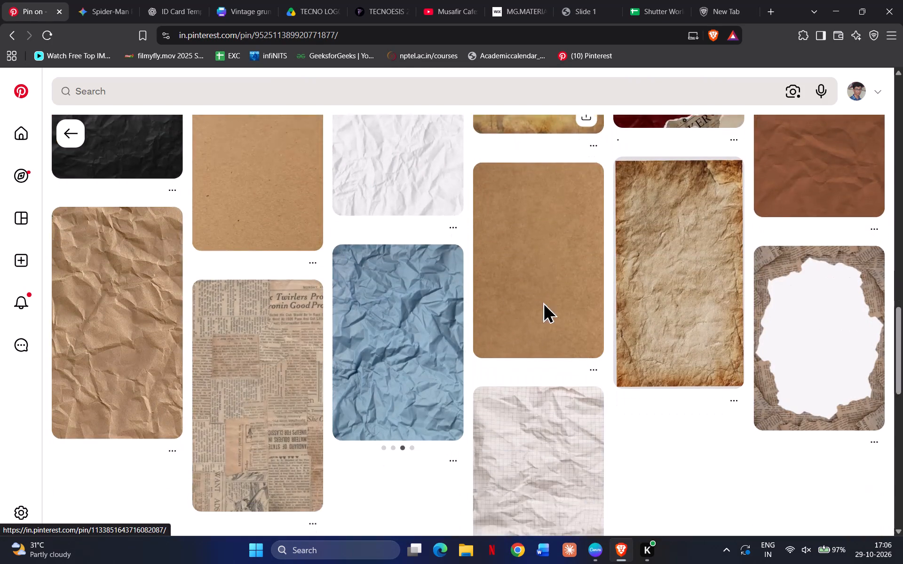
scroll(543, 302, "down", 5)
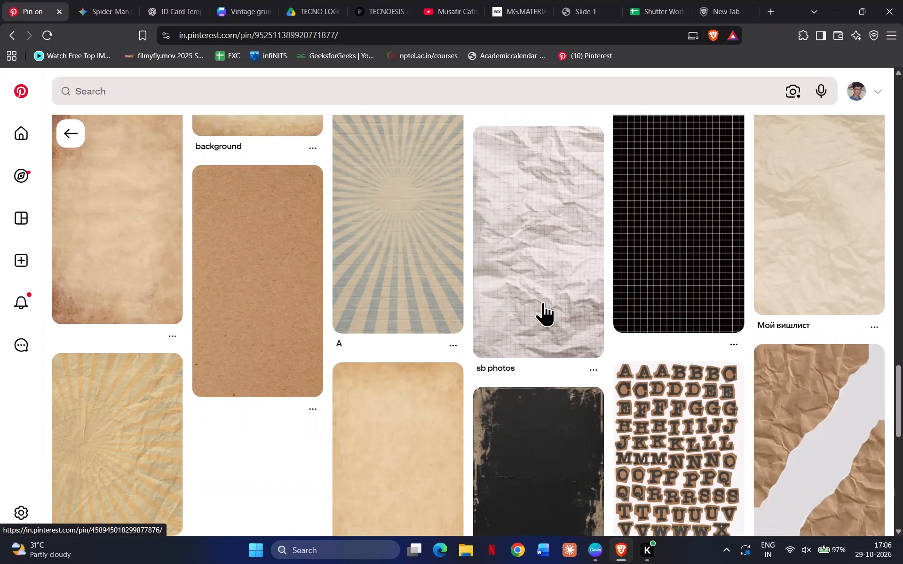
scroll(543, 302, "down", 4)
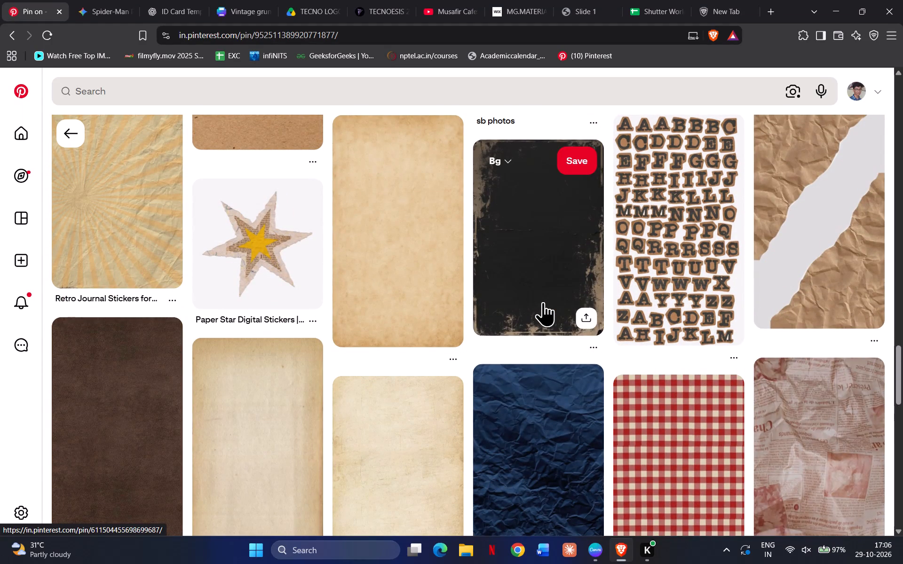
Download the black paper pin with worn beige edges into New folder inside the Designs folder.
left_click(543, 302)
left_click(224, 136)
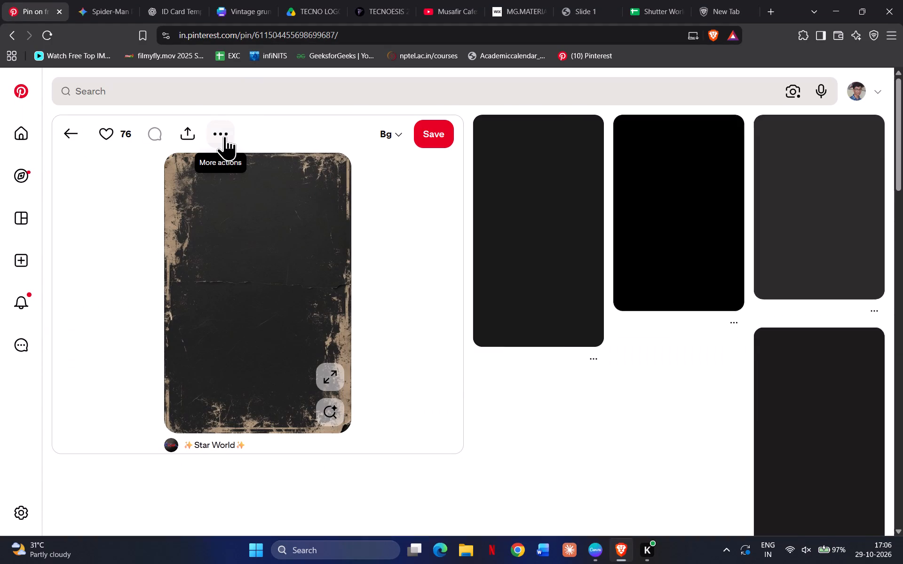
left_click(228, 166)
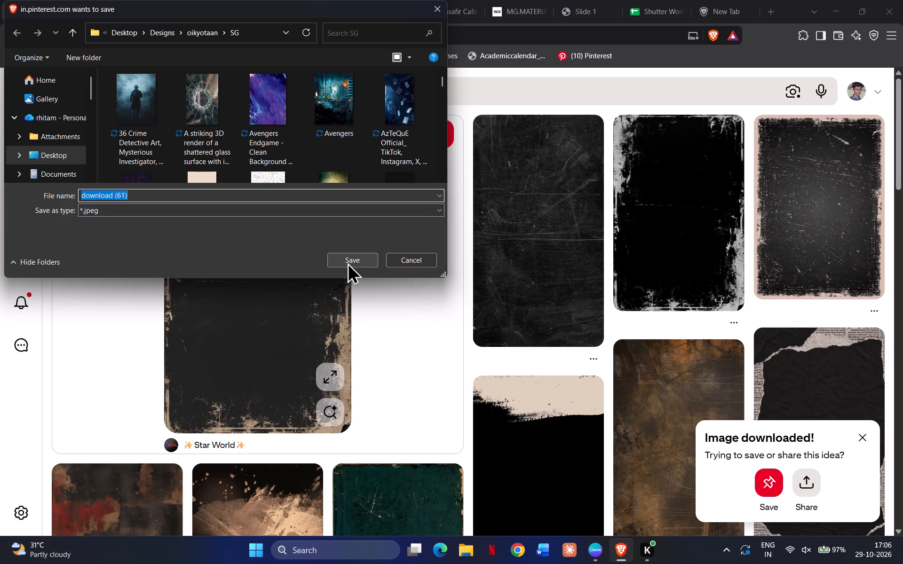
left_click(166, 28)
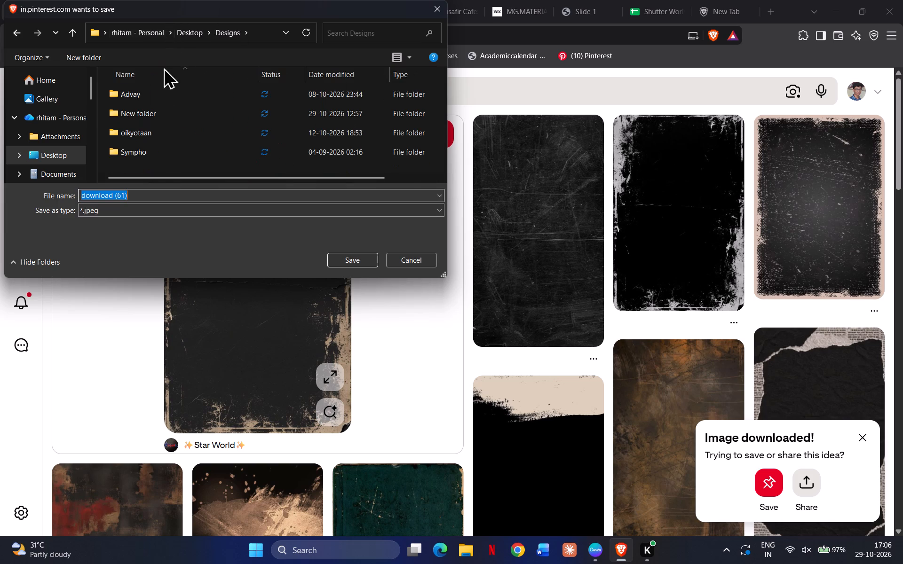
double_click(171, 109)
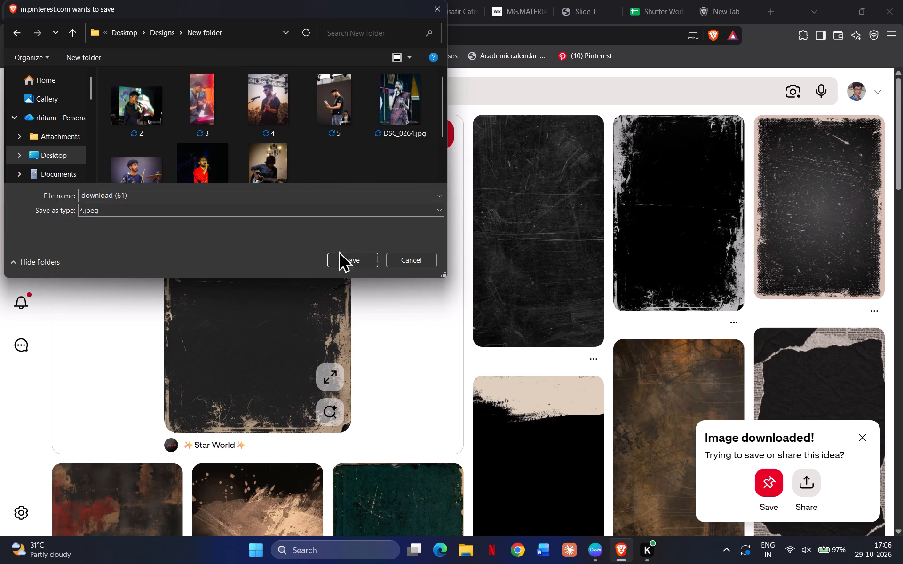
left_click(341, 264)
Open the brown paint-splatter pin among the related images and examine its related grunge backgrounds.
scroll(341, 264, "down", 3)
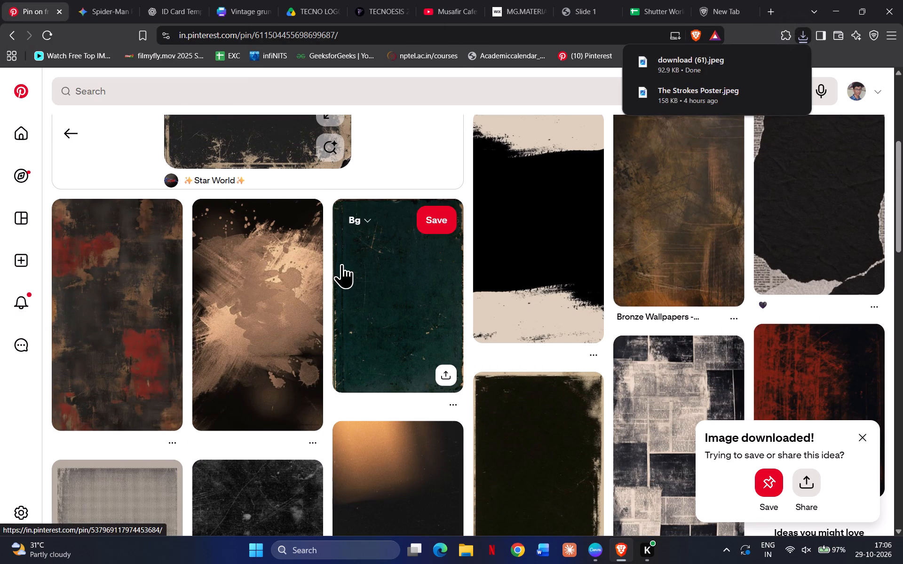
left_click(247, 300)
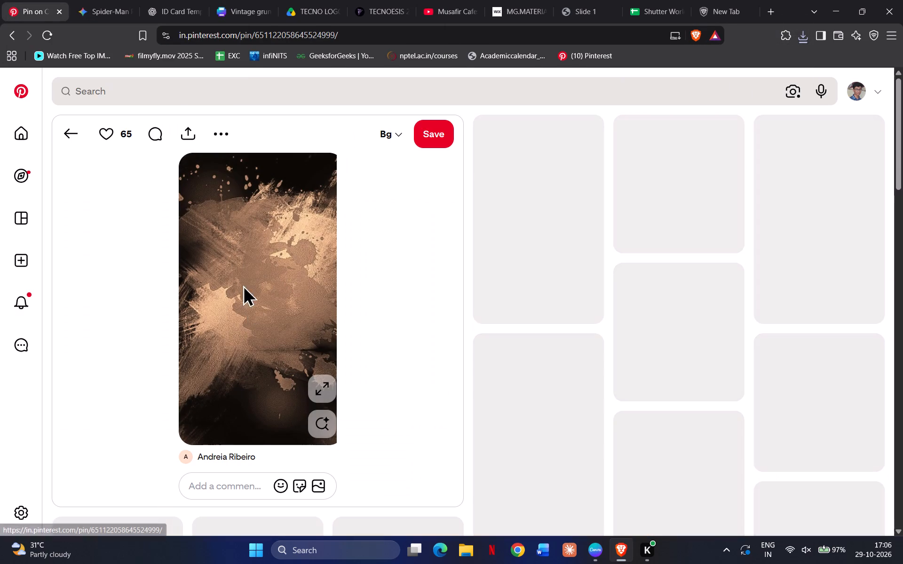
left_click(222, 139)
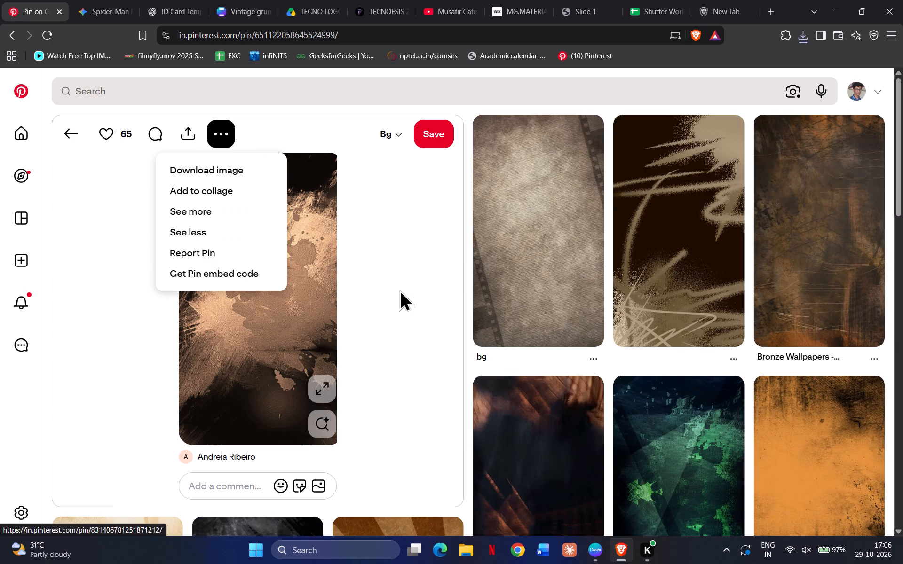
left_click(376, 304)
scroll(376, 304, "down", 6)
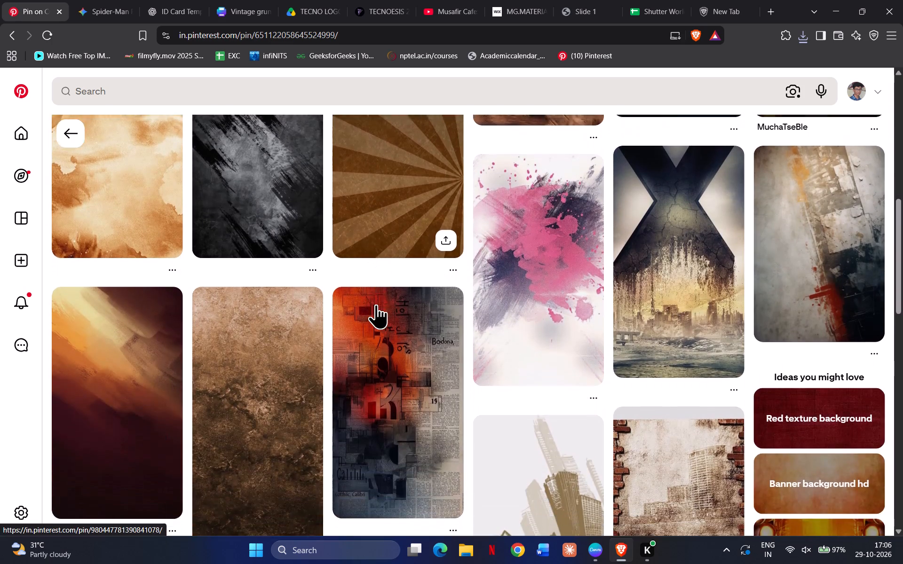
scroll(376, 304, "down", 5)
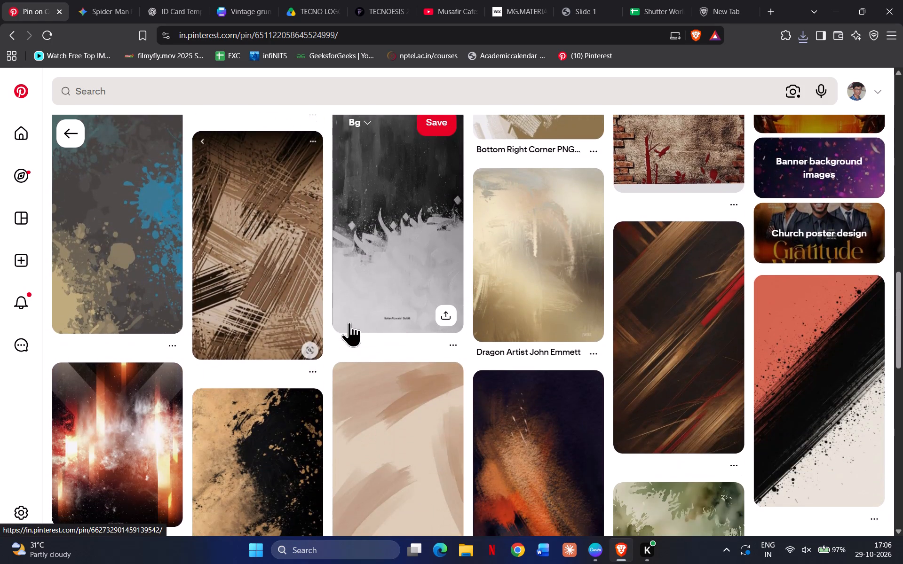
scroll(327, 338, "down", 7)
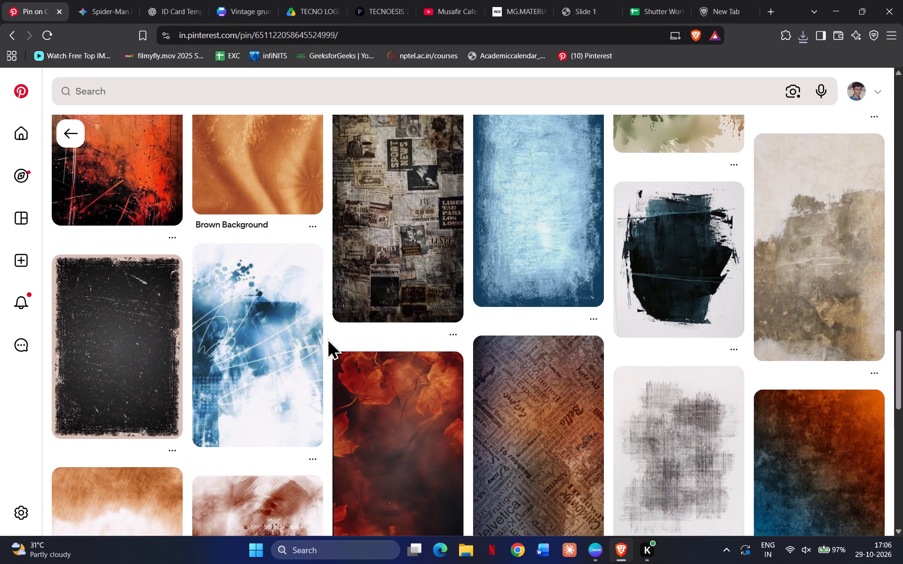
scroll(327, 338, "down", 3)
scroll(327, 338, "up", 9)
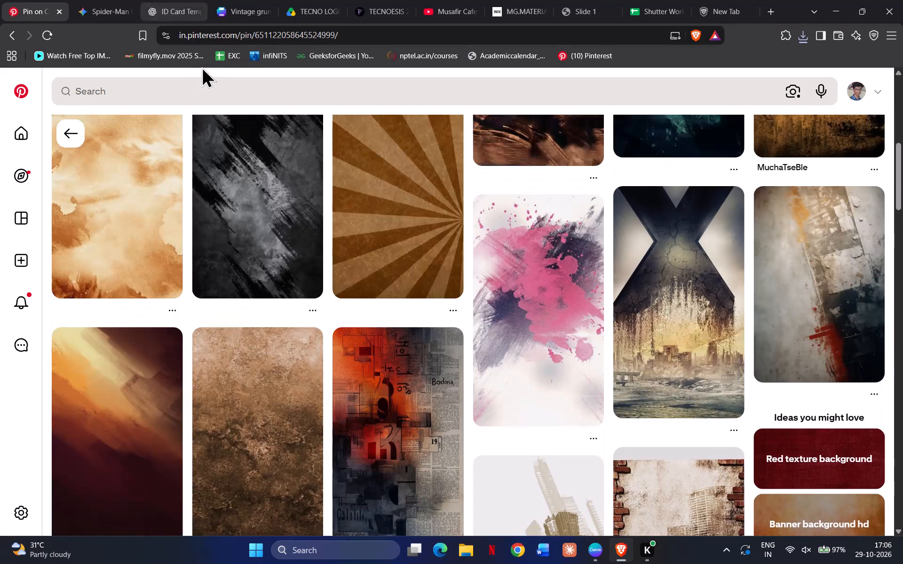
Search Pinterest for "music bg aesthetic" and look through the first background pins.
left_click(206, 80)
type("music bg")
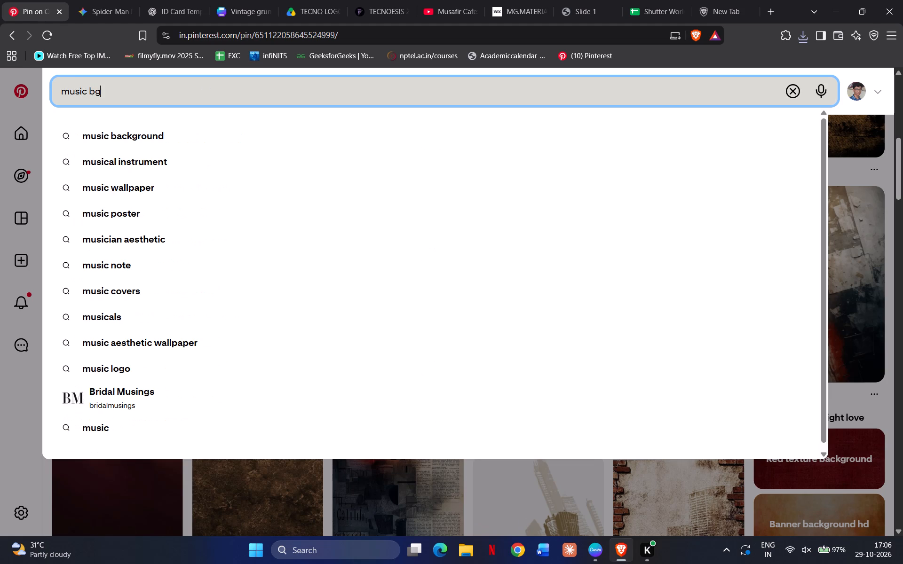
key("Down")
key("Return")
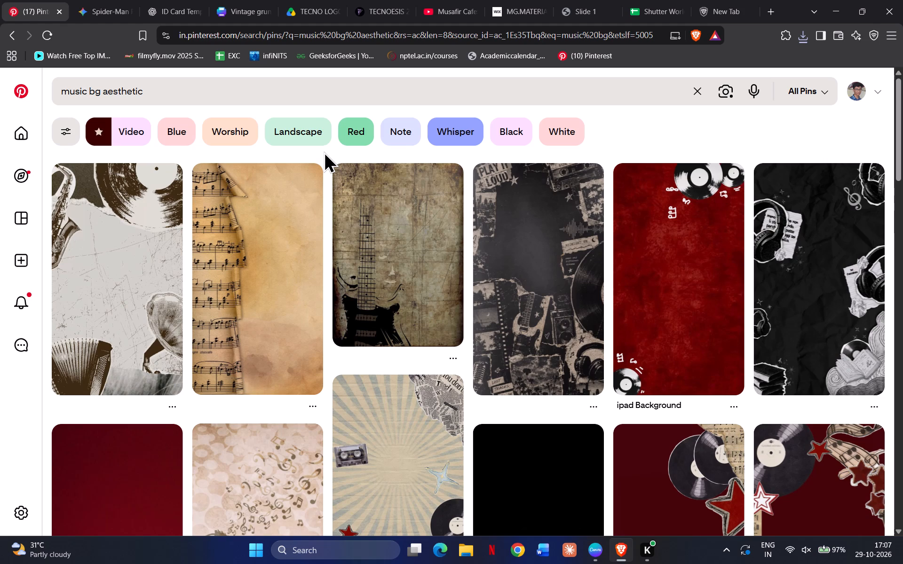
scroll(324, 151, "down", 4)
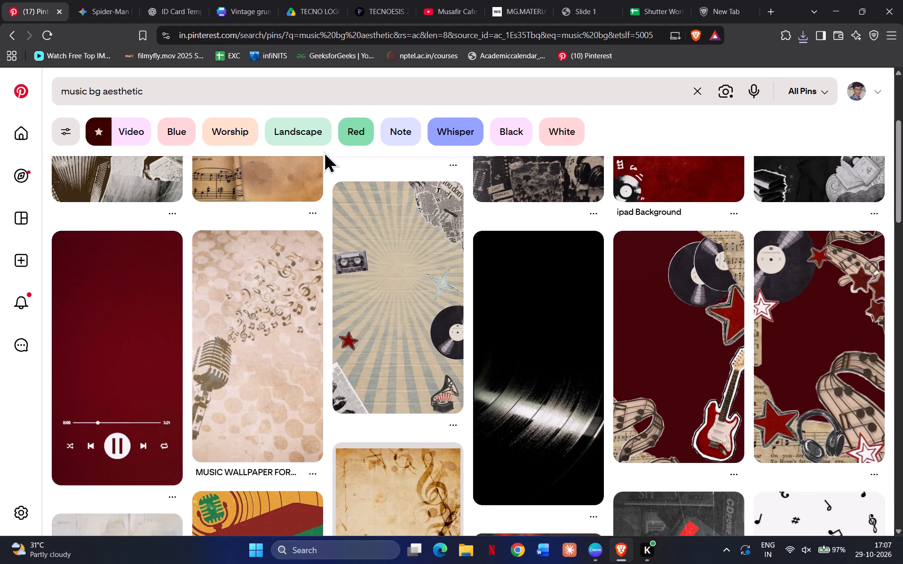
Download the beige and blue sunburst collage pin with the cassette, vinyl record and red star into New folder.
left_click(382, 318)
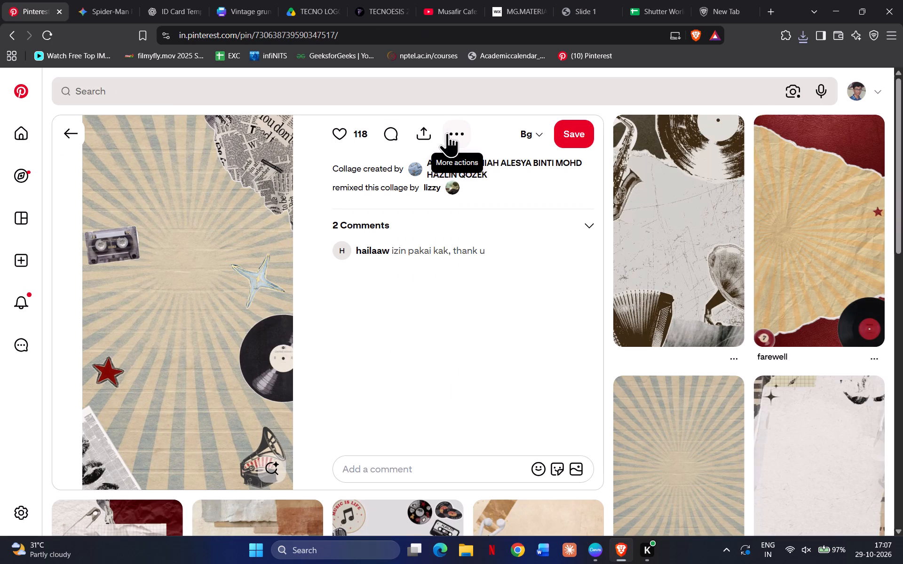
left_click(447, 133)
left_click(444, 176)
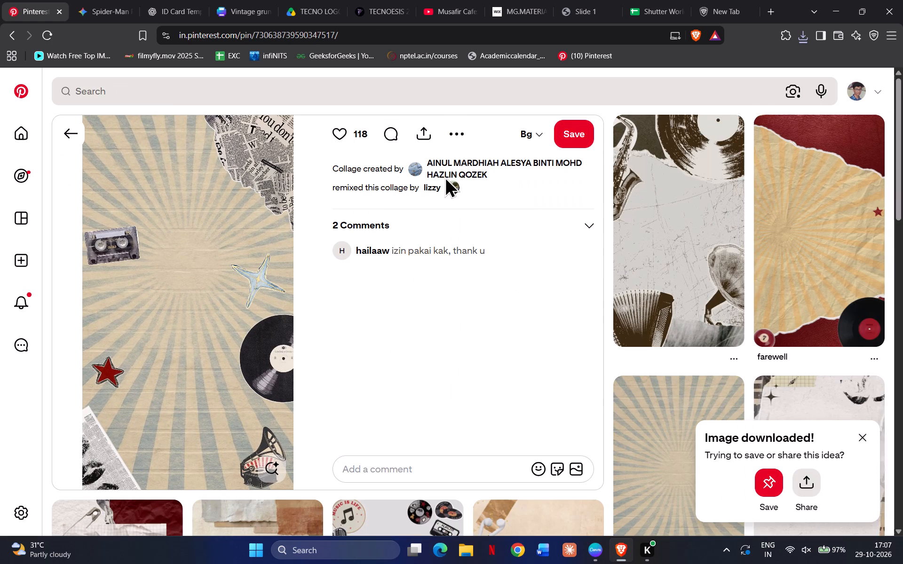
left_click(356, 260)
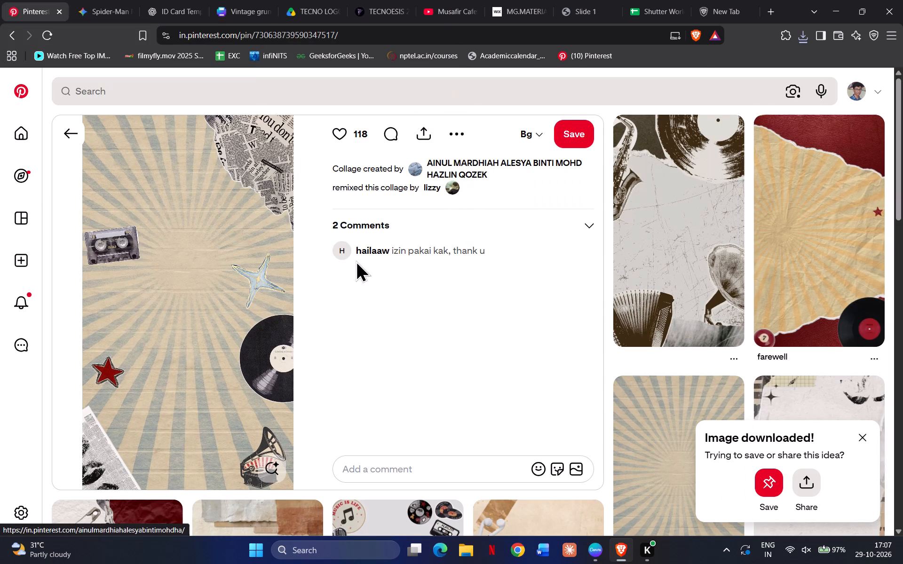
Switch to Canva's BIBHRAM design and upload the sunburst collage and worn black paper images from New folder inside Designs.
key("alt+Tab")
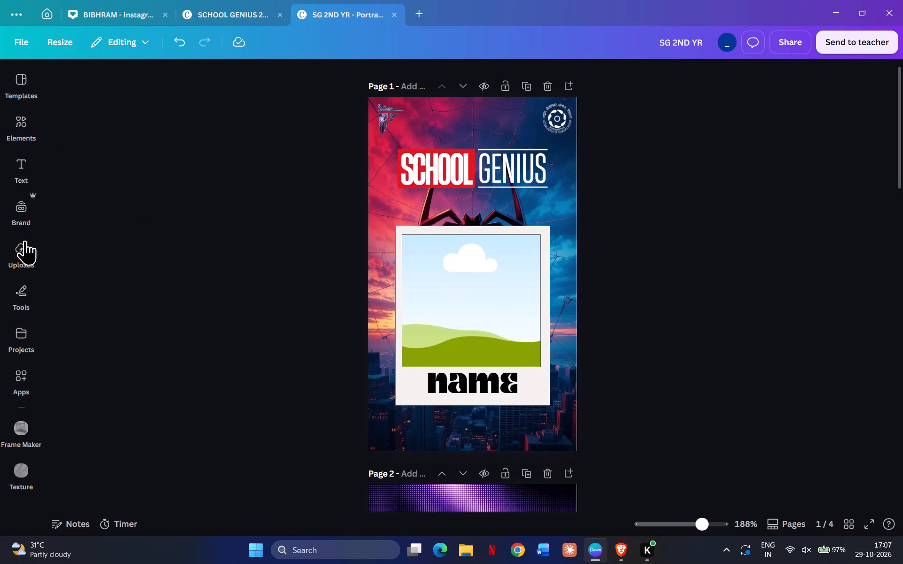
scroll(286, 379, "down", 3)
left_click(101, 17)
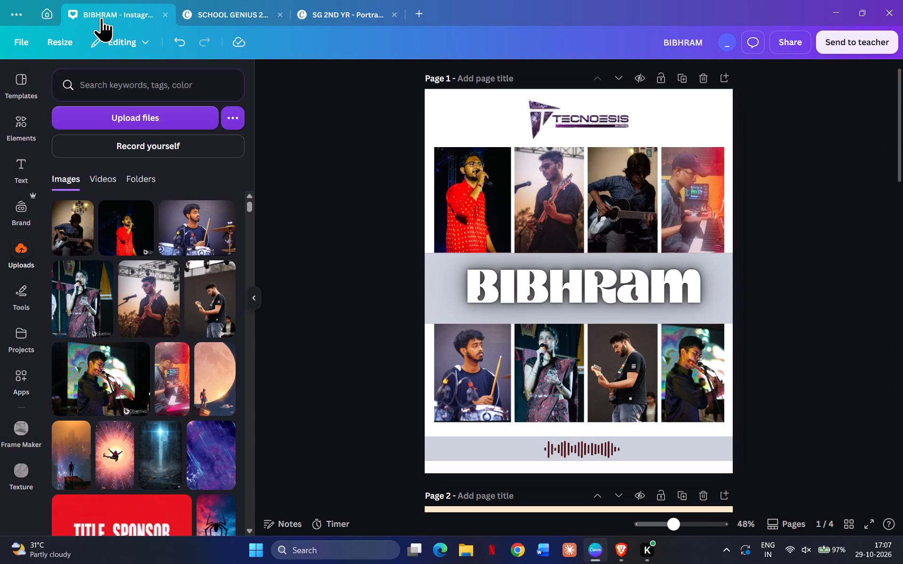
left_click(130, 127)
scroll(248, 275, "down", 3)
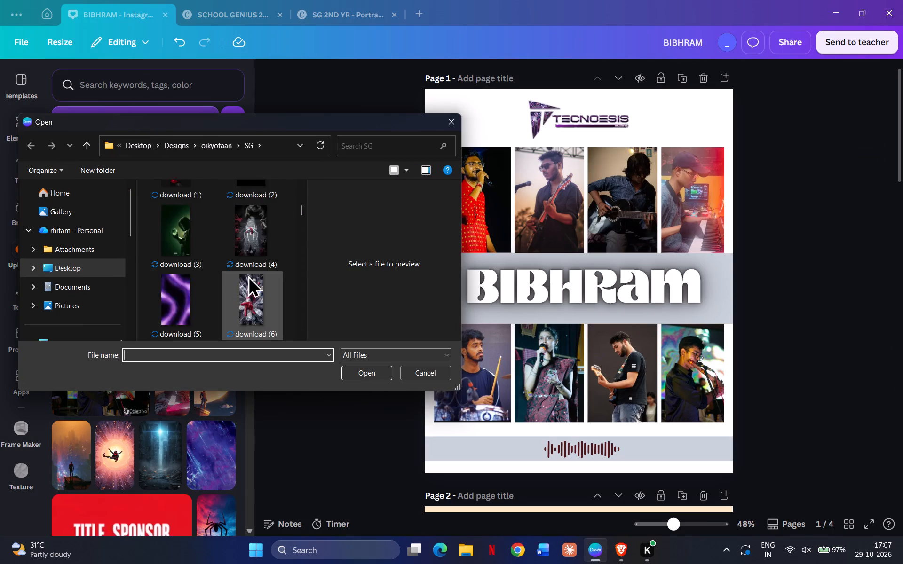
scroll(248, 275, "down", 1)
left_click(172, 145)
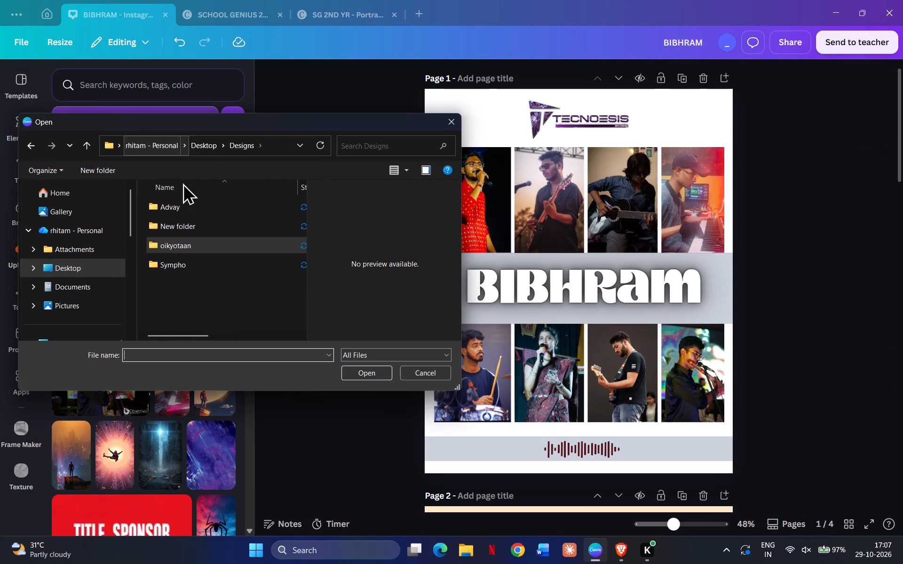
double_click(194, 226)
scroll(194, 226, "down", 1)
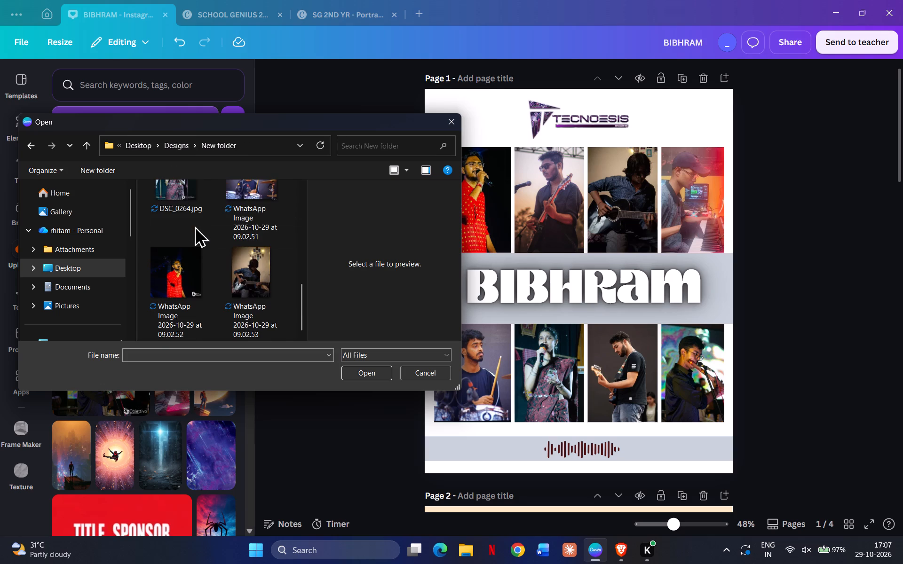
scroll(254, 248, "up", 1)
left_click_drag(253, 234, 137, 505)
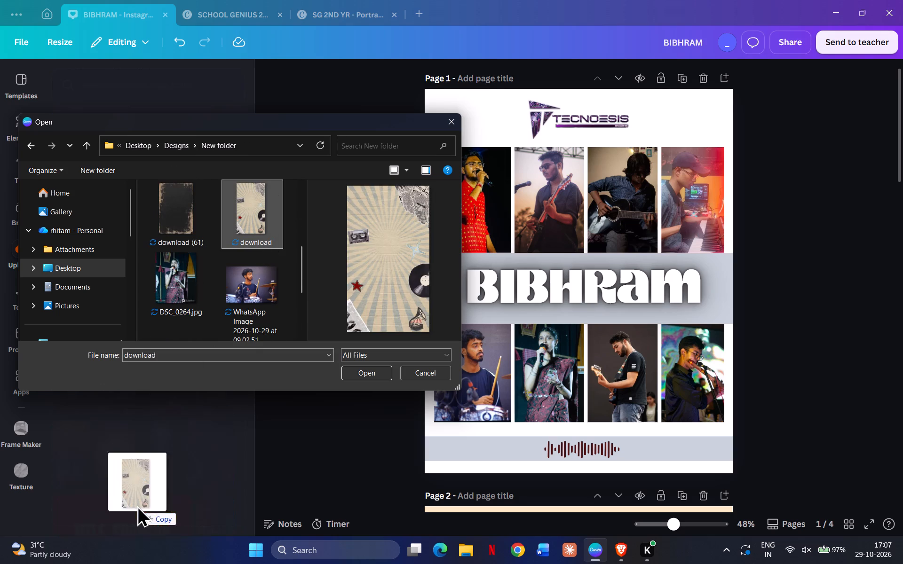
left_click_drag(137, 505, 137, 505)
left_click_drag(176, 216, 178, 490)
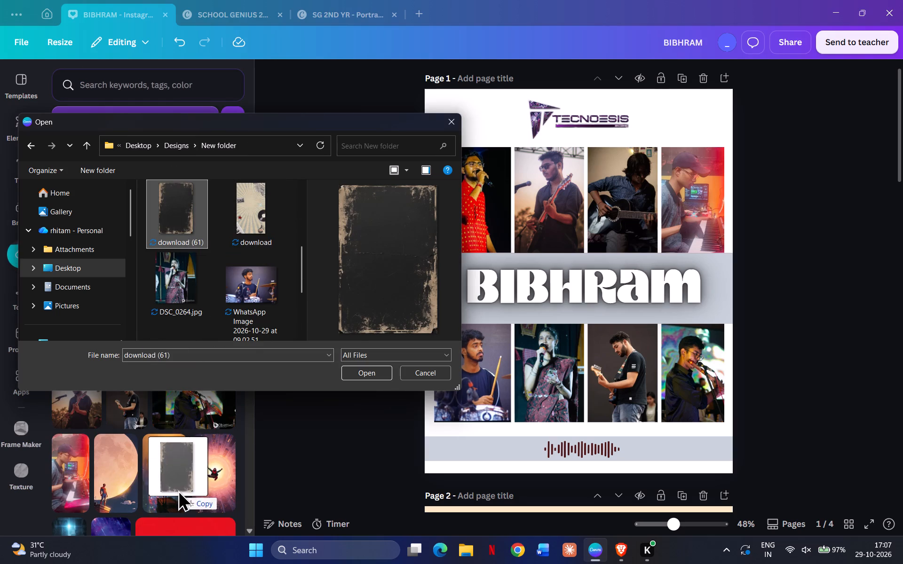
left_click_drag(178, 490, 178, 488)
left_click(457, 119)
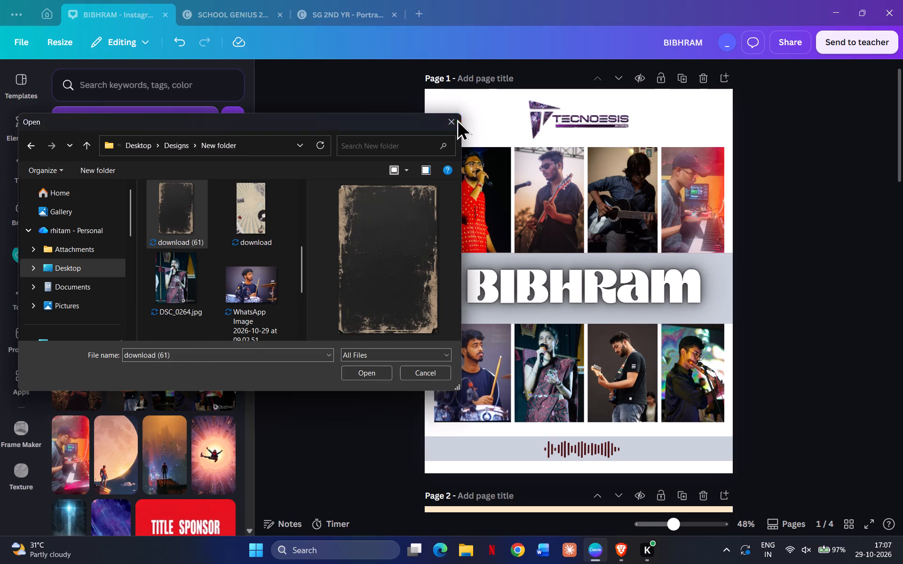
Add the sunburst collage to page 1 and enlarge it to cover the whole page at 1080 × 1350 px.
left_click(113, 235)
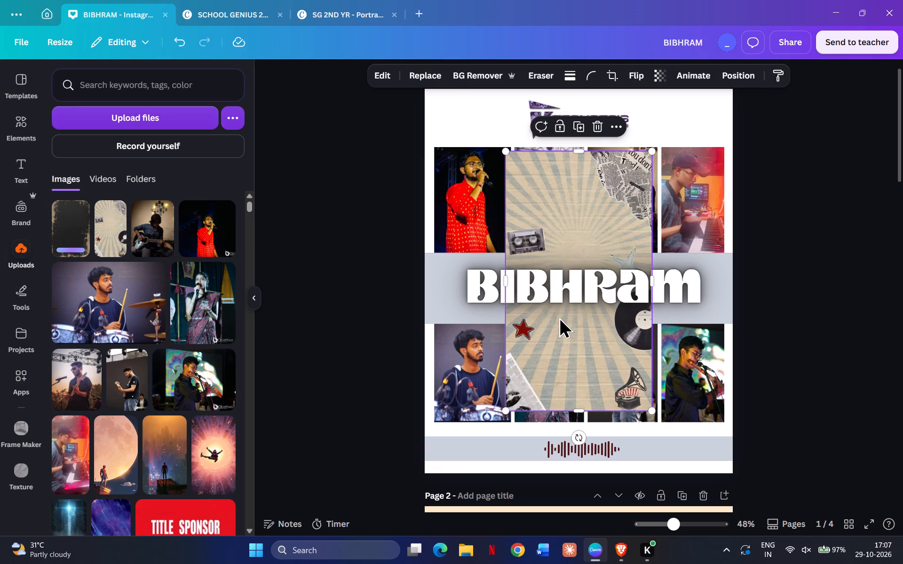
left_click_drag(560, 321, 485, 265)
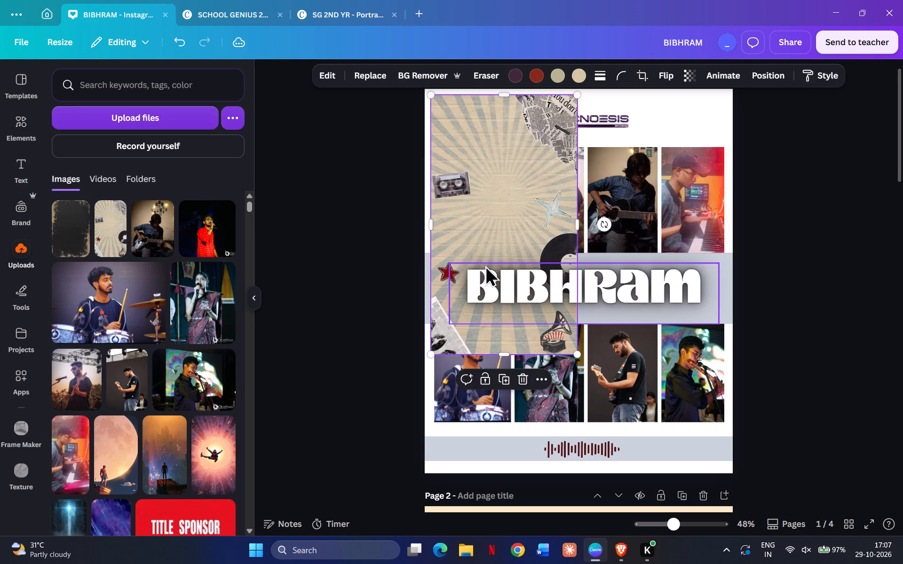
scroll(485, 265, "up", 1)
left_click_drag(484, 241, 480, 236)
left_click_drag(573, 374, 606, 438)
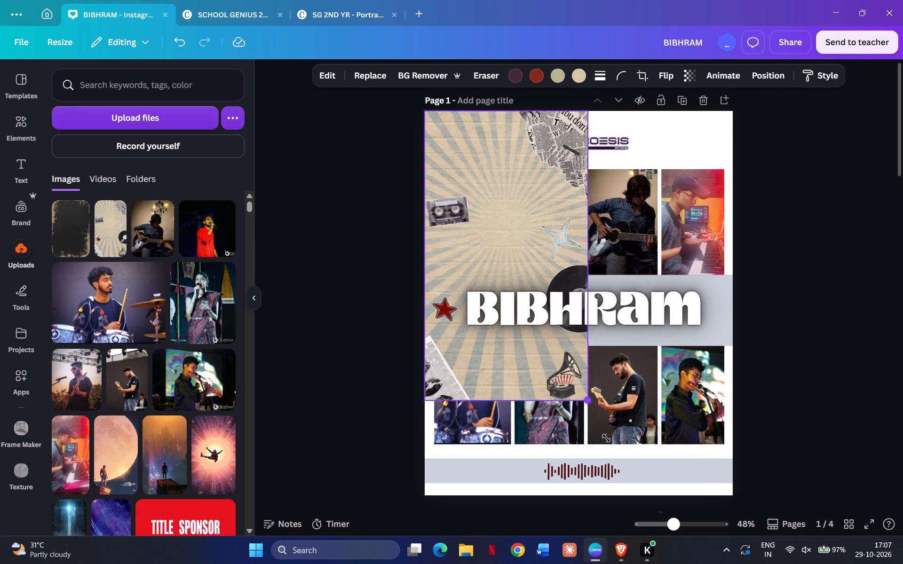
left_click_drag(606, 438, 638, 505)
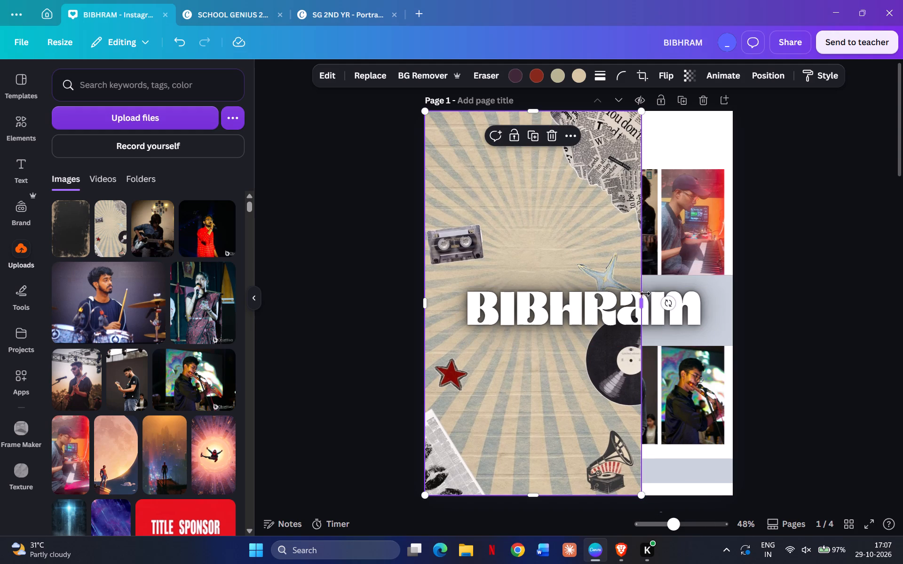
left_click_drag(643, 300, 731, 299)
Send the sunburst collage to the back, behind the band photos, logo and title.
left_click(765, 69)
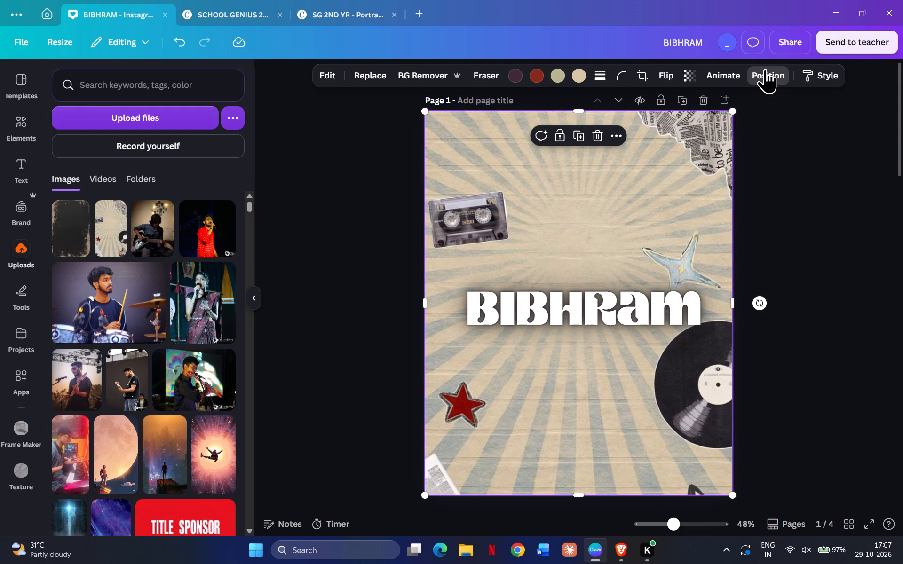
left_click(216, 168)
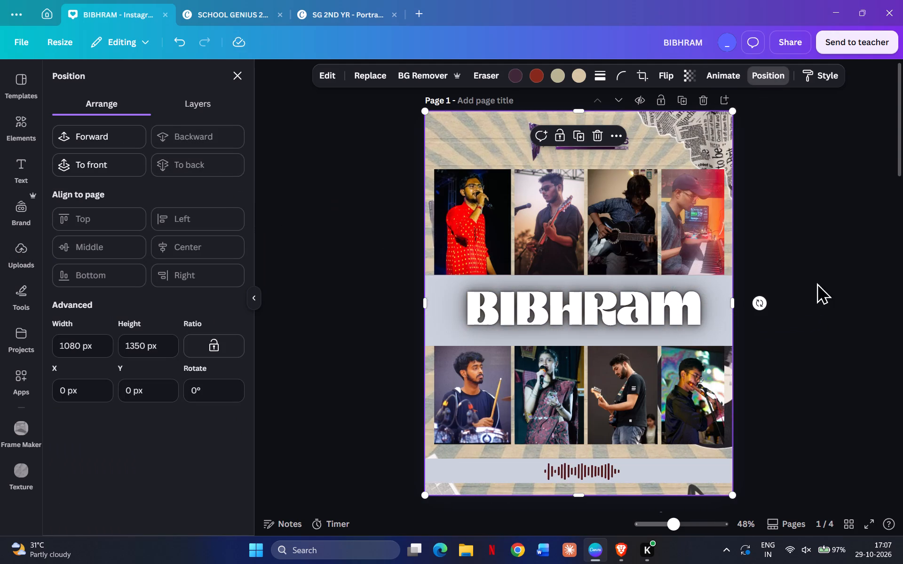
triple_click(856, 322)
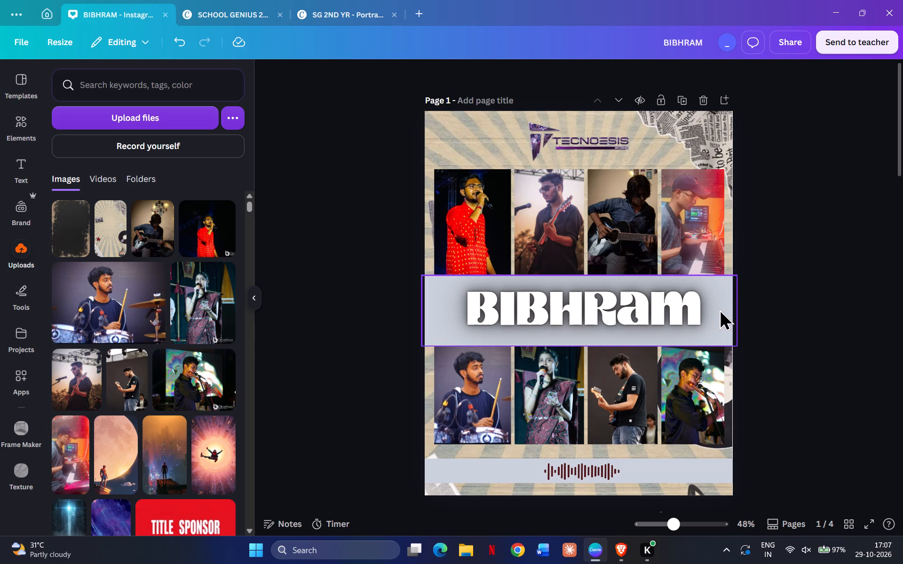
Delete the grey band and the dark red band behind the BIBHRAM title.
left_click(717, 310)
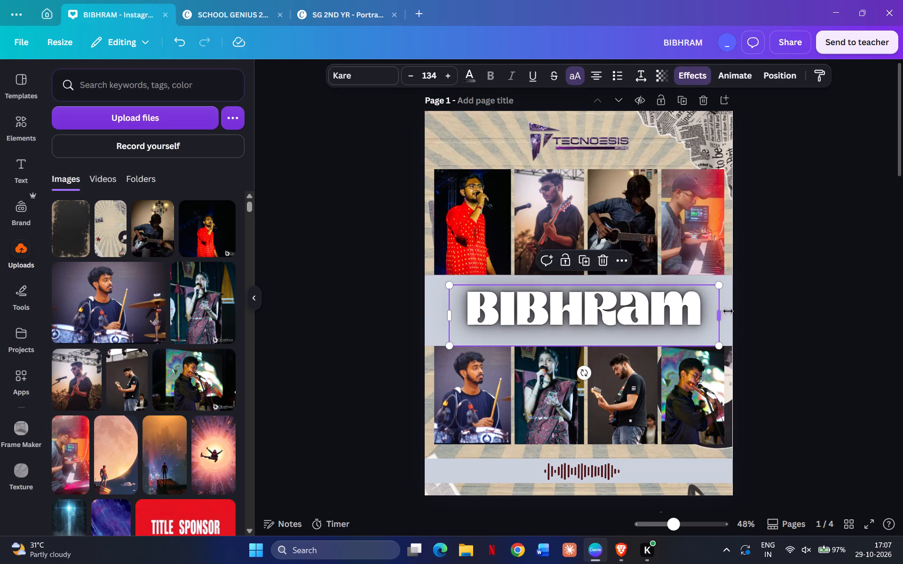
left_click(730, 312)
key("Delete")
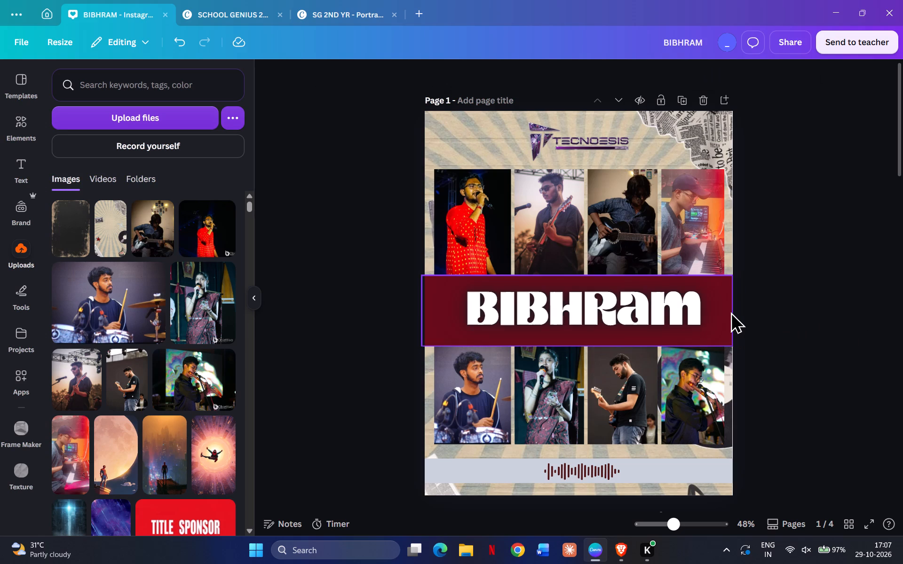
left_click(729, 311)
key("Delete")
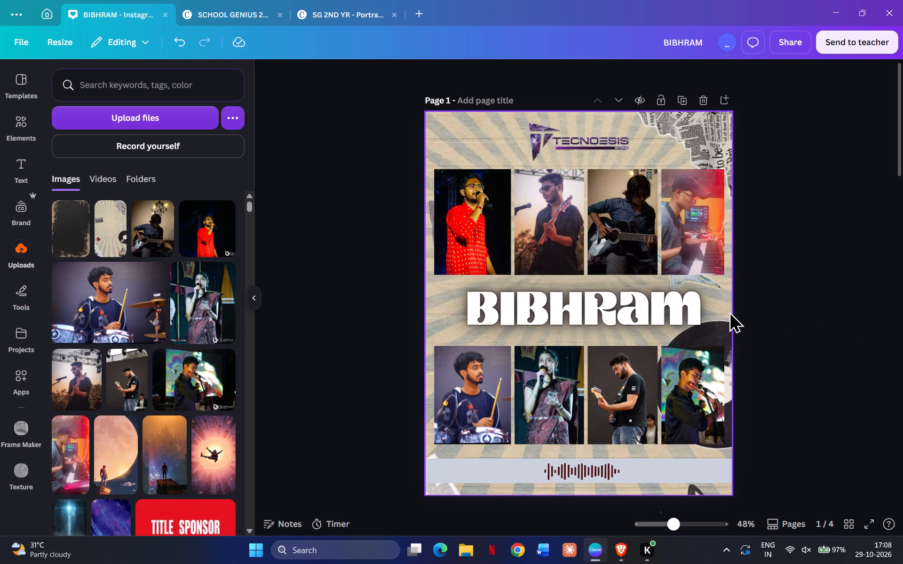
left_click(771, 330)
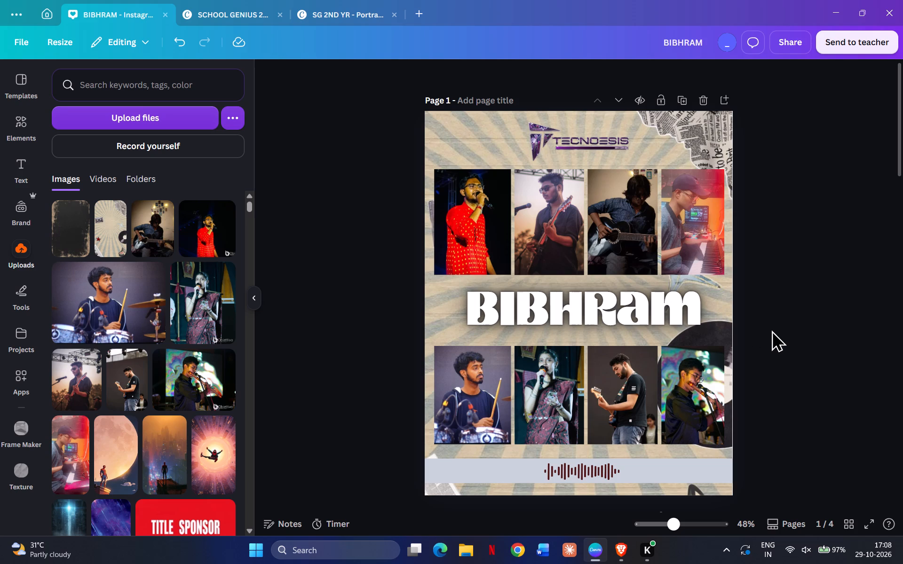
Find the torn white paper image on black among the uploads, add it to page 1 and remove its background.
scroll(188, 376, "down", 3)
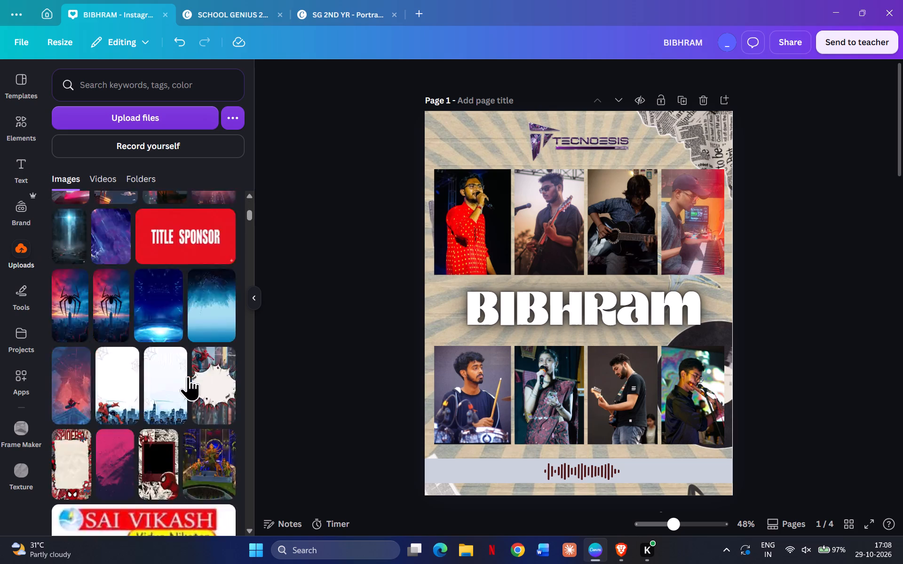
scroll(188, 376, "down", 19)
scroll(188, 376, "up", 7)
scroll(188, 376, "down", 4)
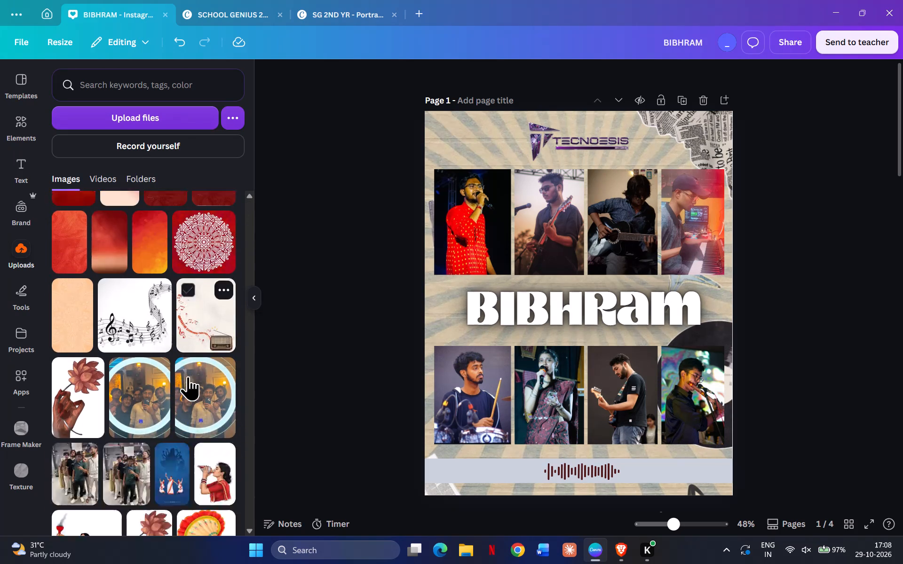
scroll(188, 376, "down", 11)
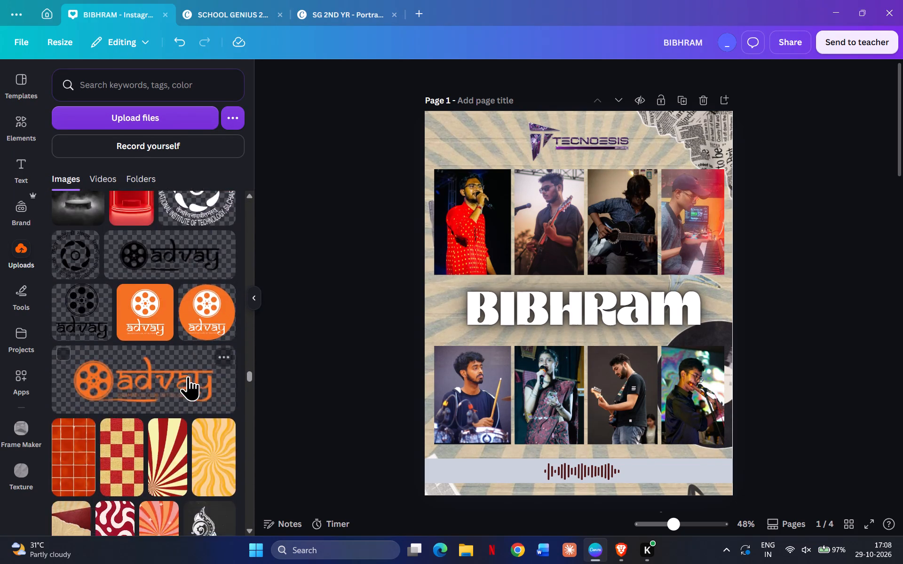
scroll(188, 376, "down", 6)
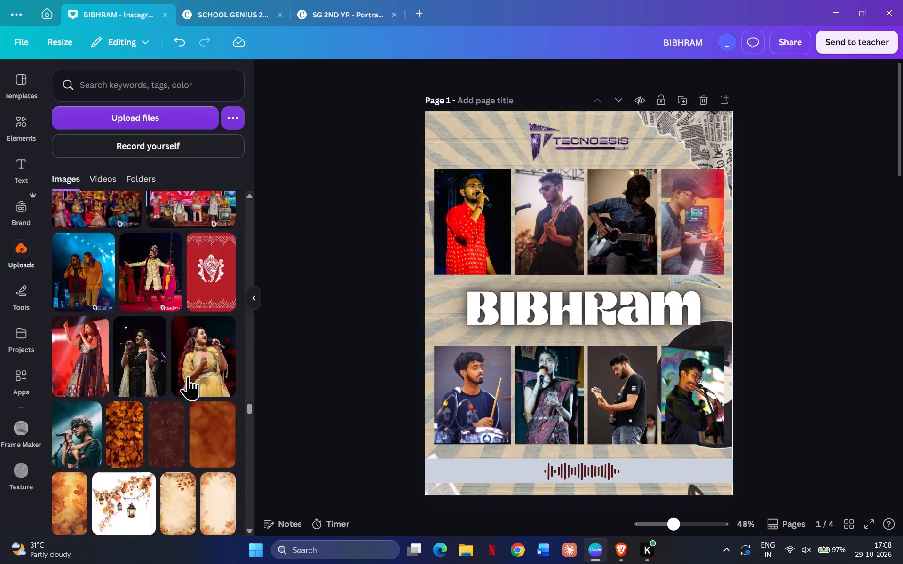
scroll(188, 376, "down", 5)
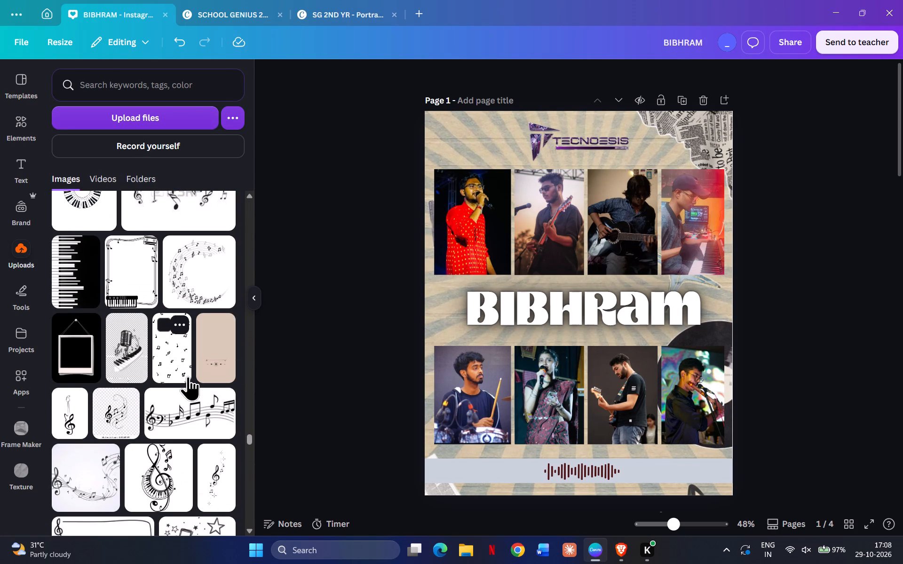
scroll(188, 376, "up", 1)
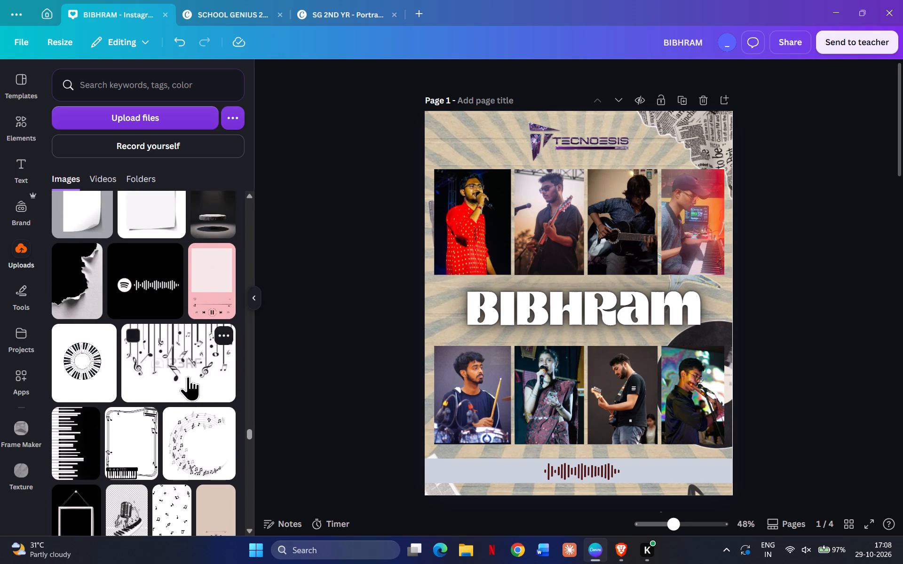
scroll(188, 376, "down", 2)
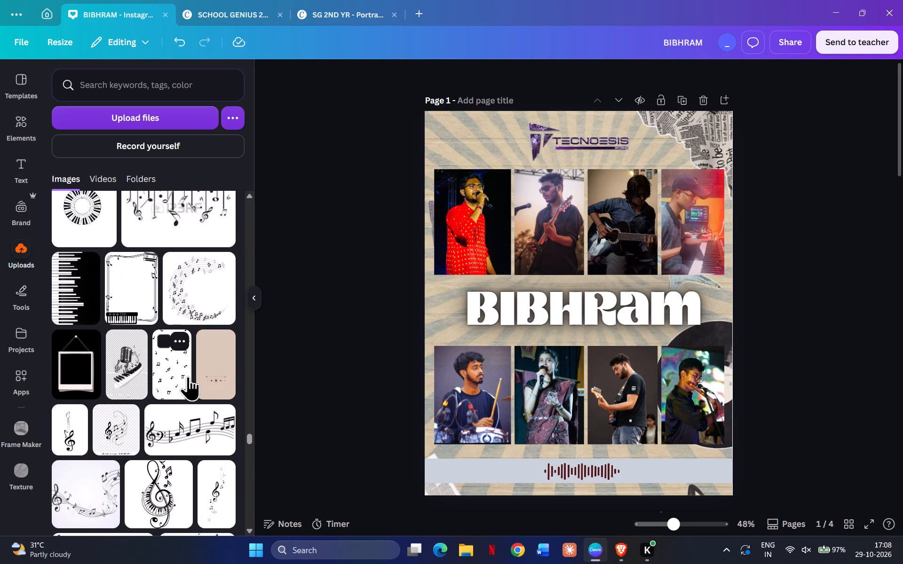
scroll(188, 376, "up", 1)
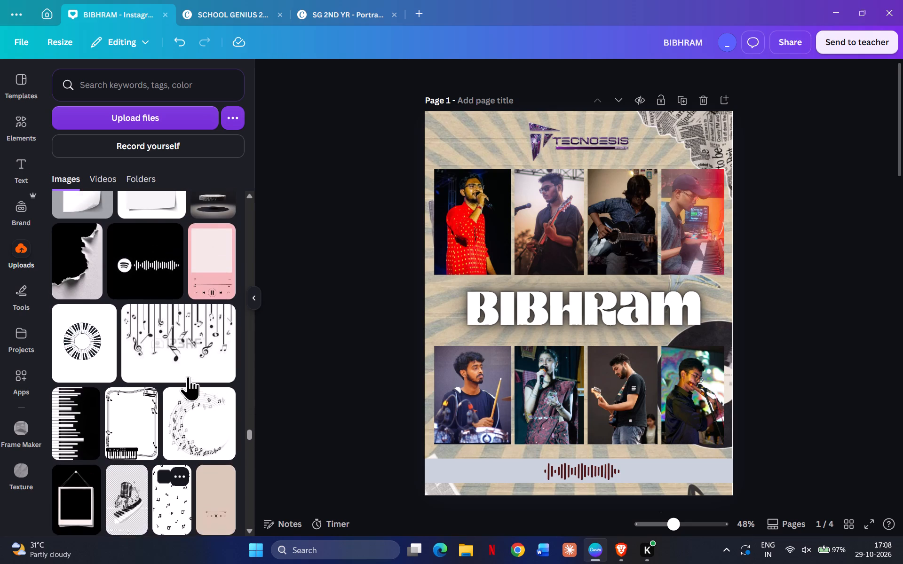
scroll(188, 376, "up", 1)
left_click(102, 278)
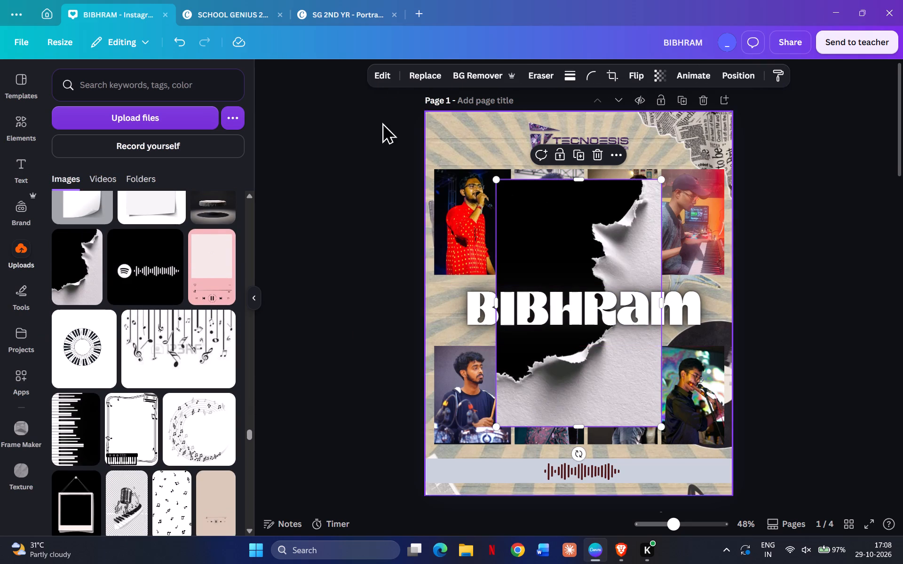
left_click(457, 79)
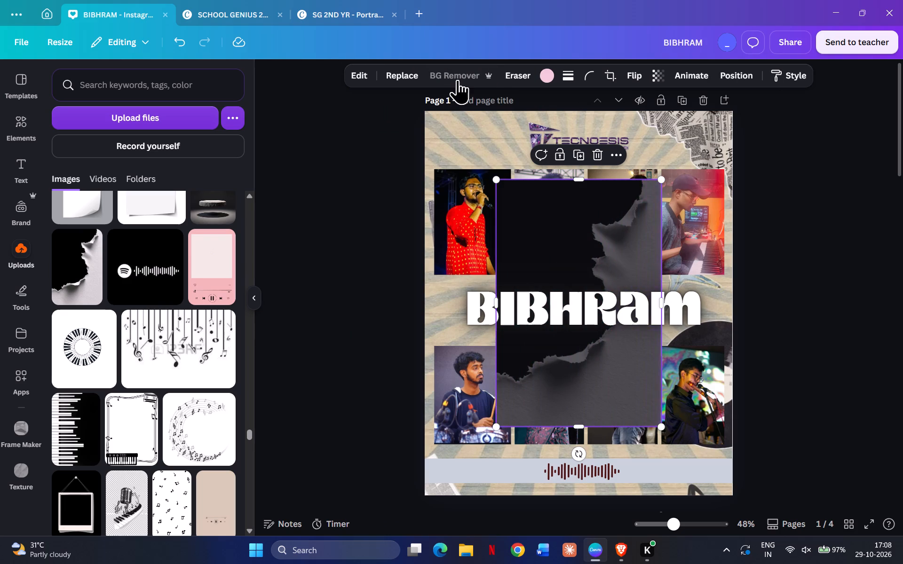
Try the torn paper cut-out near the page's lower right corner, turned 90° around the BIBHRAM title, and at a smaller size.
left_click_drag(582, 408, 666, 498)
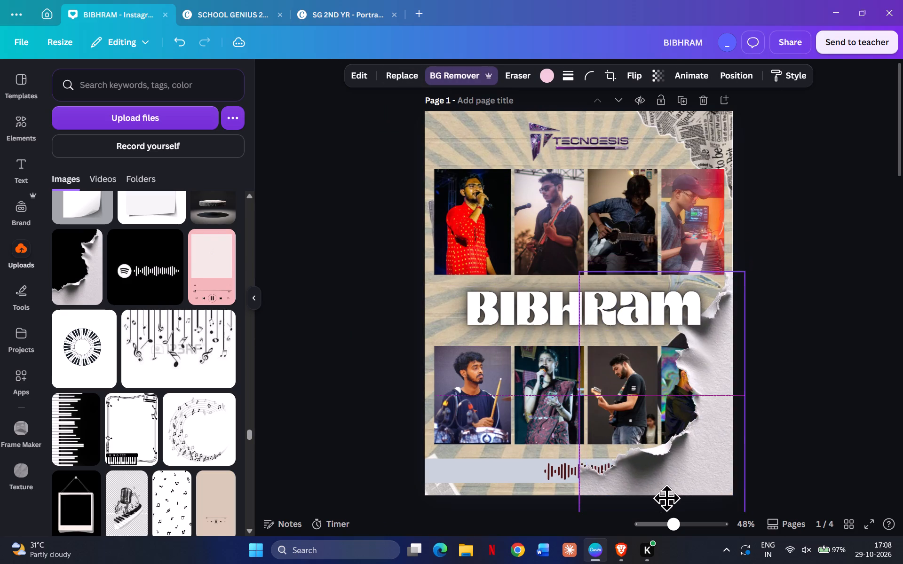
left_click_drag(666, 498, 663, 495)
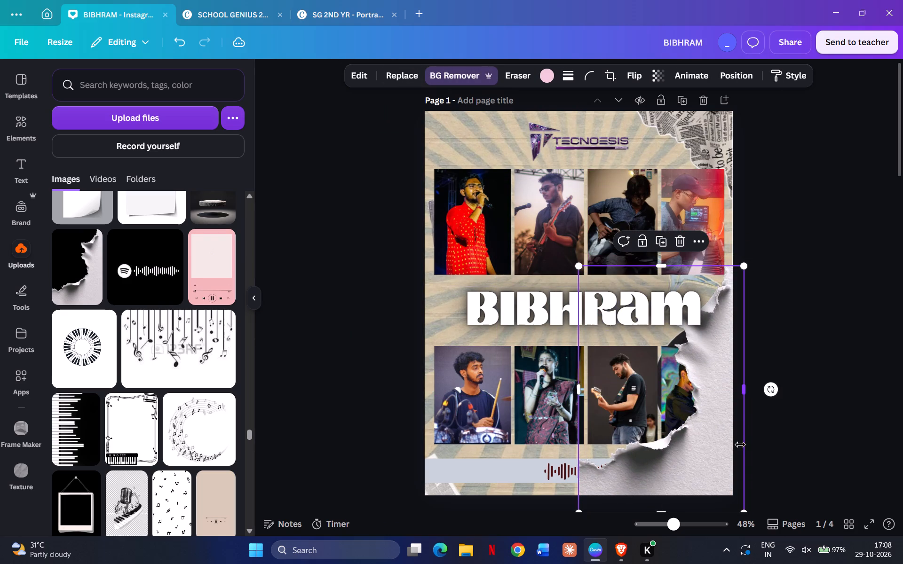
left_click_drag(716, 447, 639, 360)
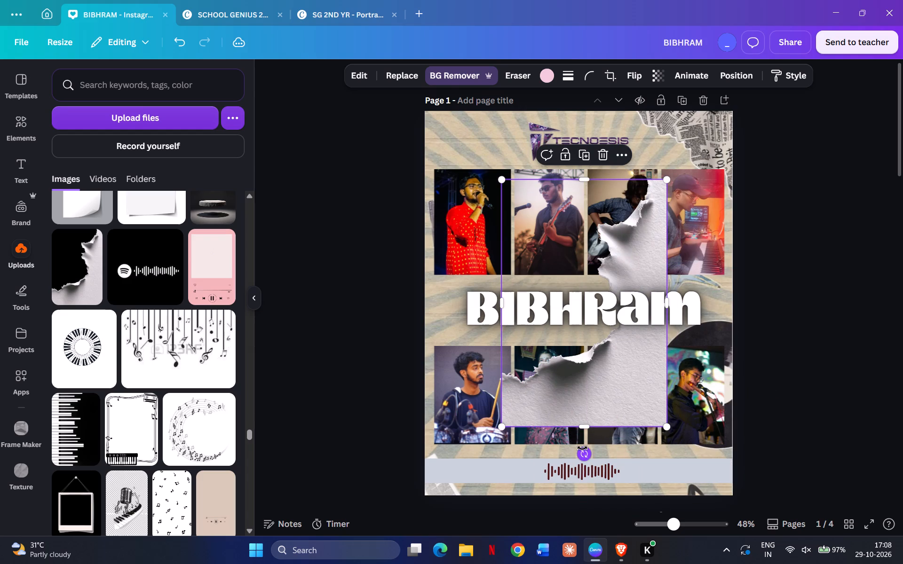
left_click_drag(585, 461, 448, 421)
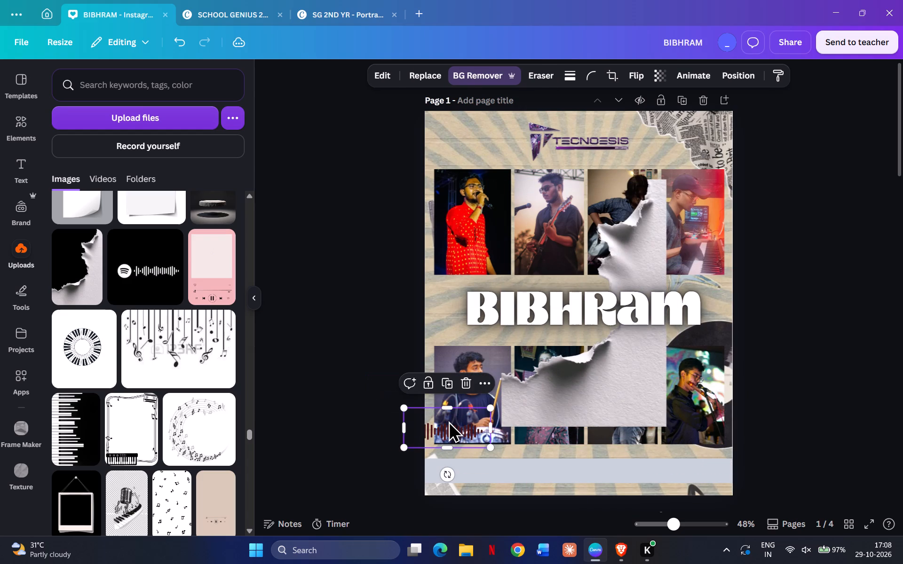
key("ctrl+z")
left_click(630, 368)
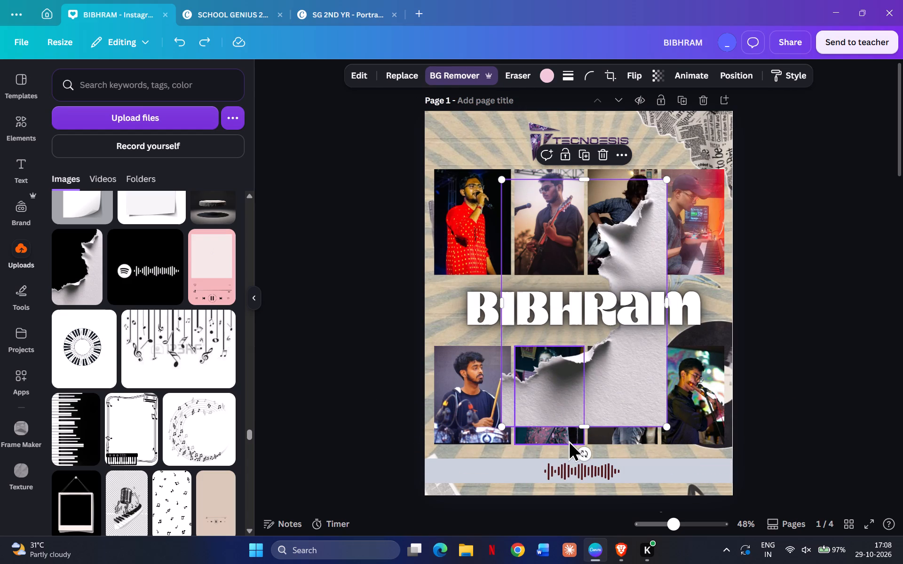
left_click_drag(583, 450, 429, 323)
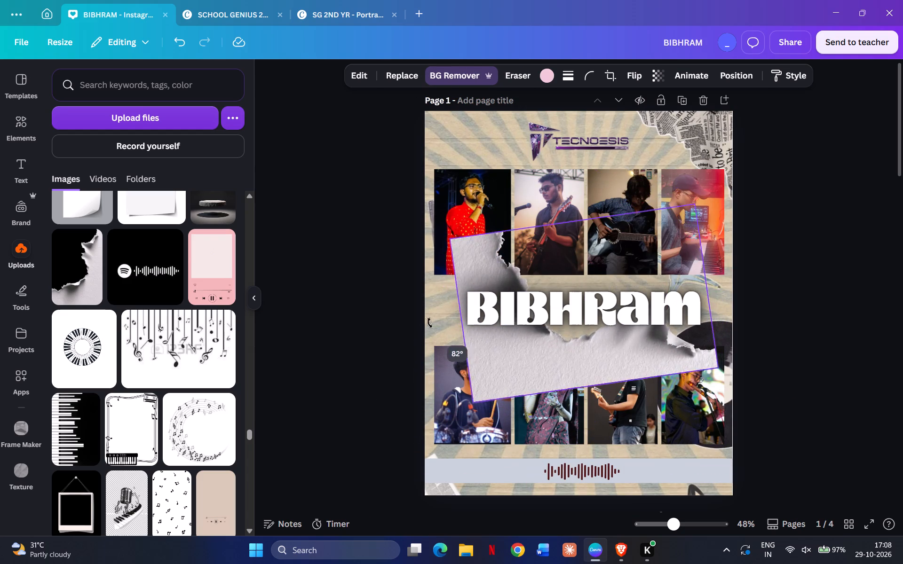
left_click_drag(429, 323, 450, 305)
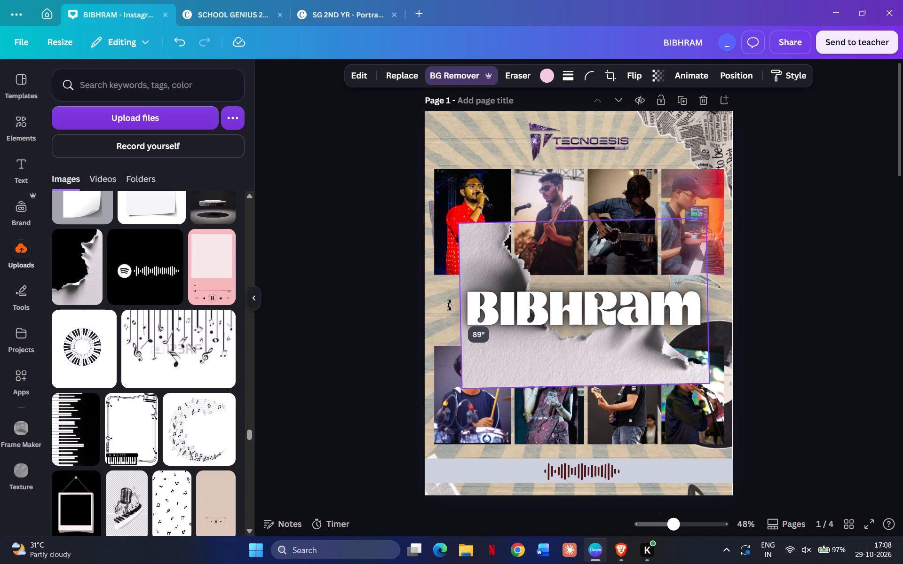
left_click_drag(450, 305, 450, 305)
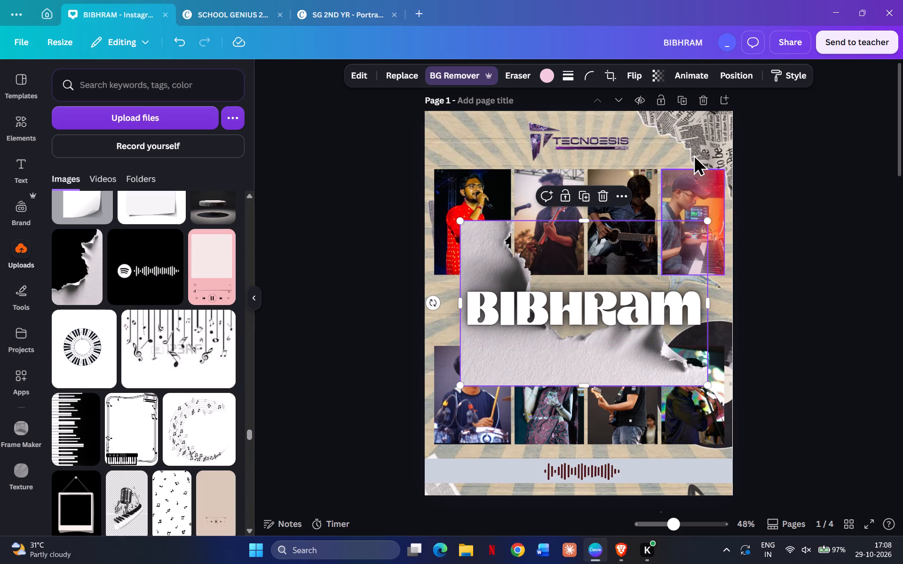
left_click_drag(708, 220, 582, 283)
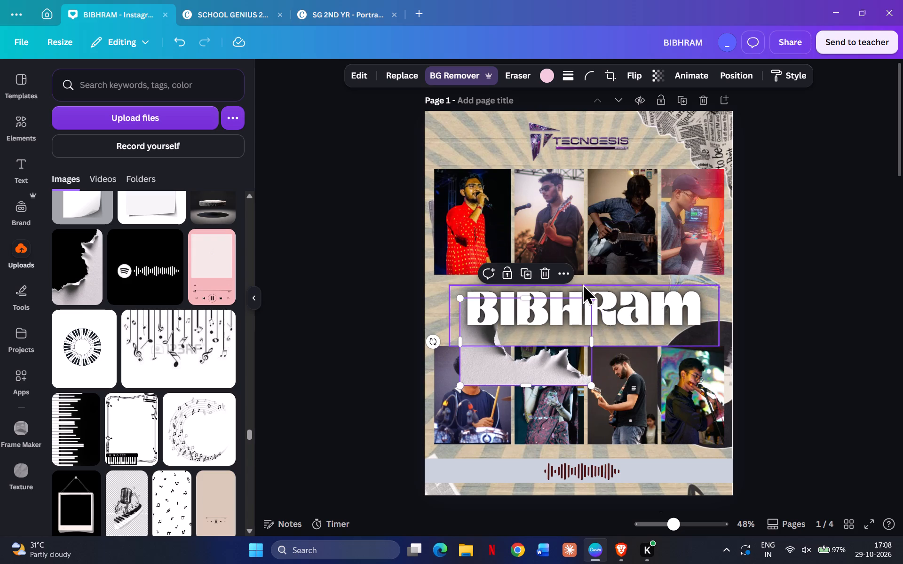
Delete the torn paper cut-out from page 1.
left_click(542, 273)
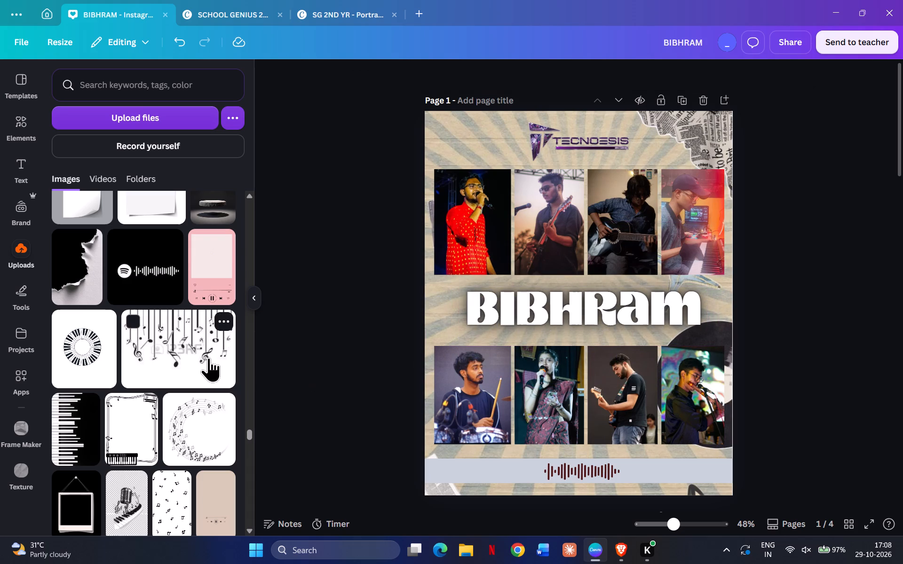
Find the dark red vinyl record with tonearm among the uploads, add it to page 1 and remove its background.
scroll(207, 364, "down", 2)
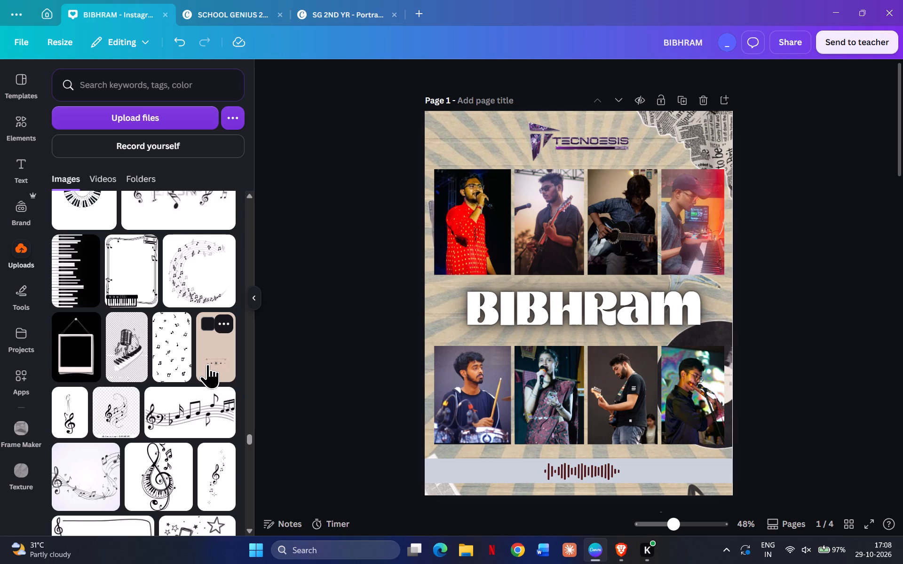
scroll(207, 364, "down", 6)
left_click(207, 364)
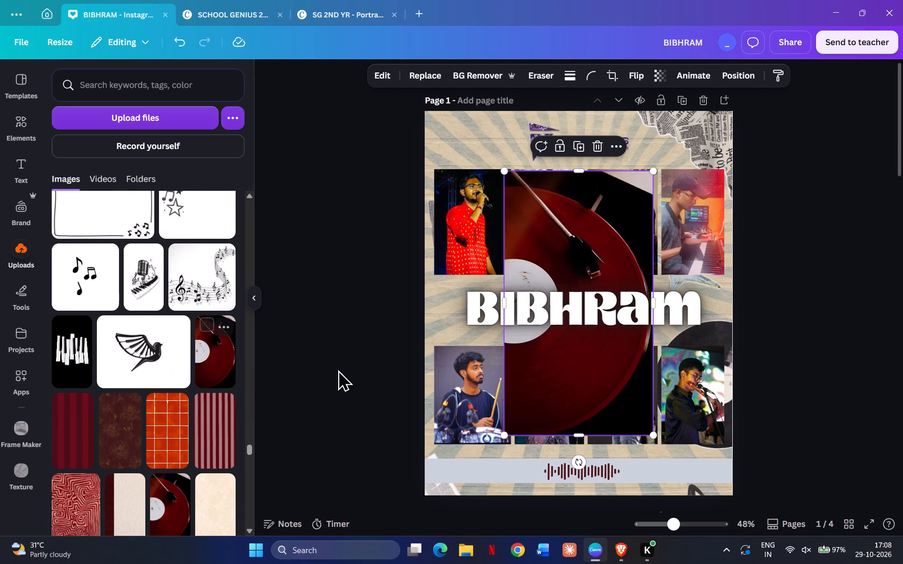
left_click(447, 72)
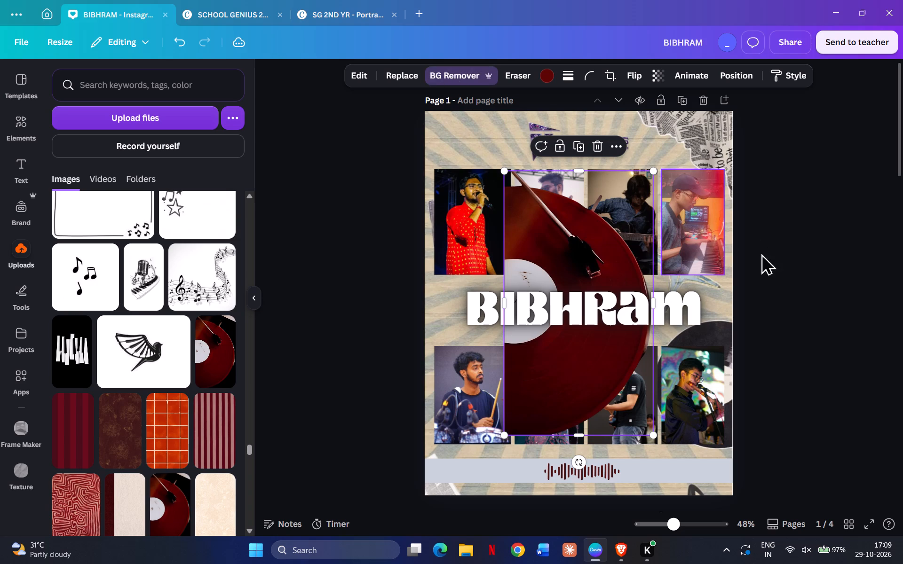
triple_click(760, 269)
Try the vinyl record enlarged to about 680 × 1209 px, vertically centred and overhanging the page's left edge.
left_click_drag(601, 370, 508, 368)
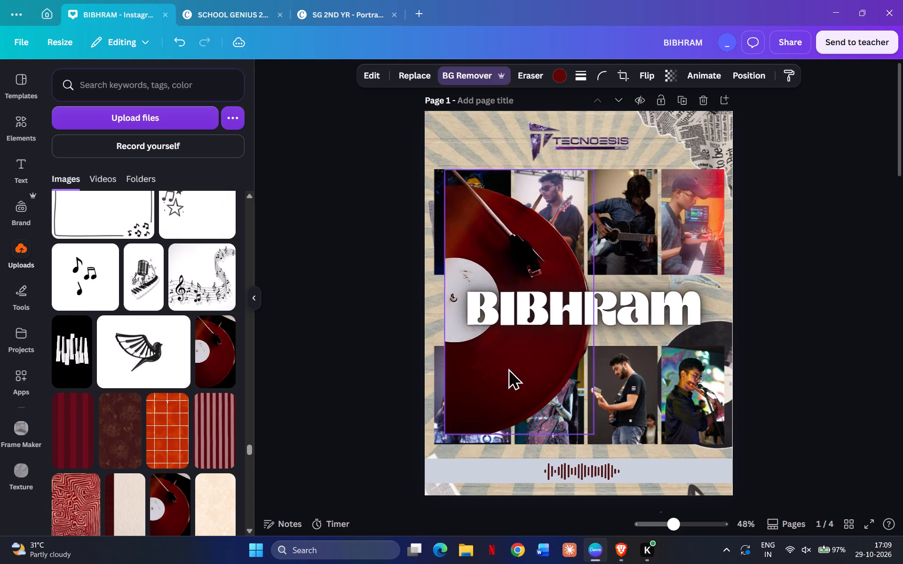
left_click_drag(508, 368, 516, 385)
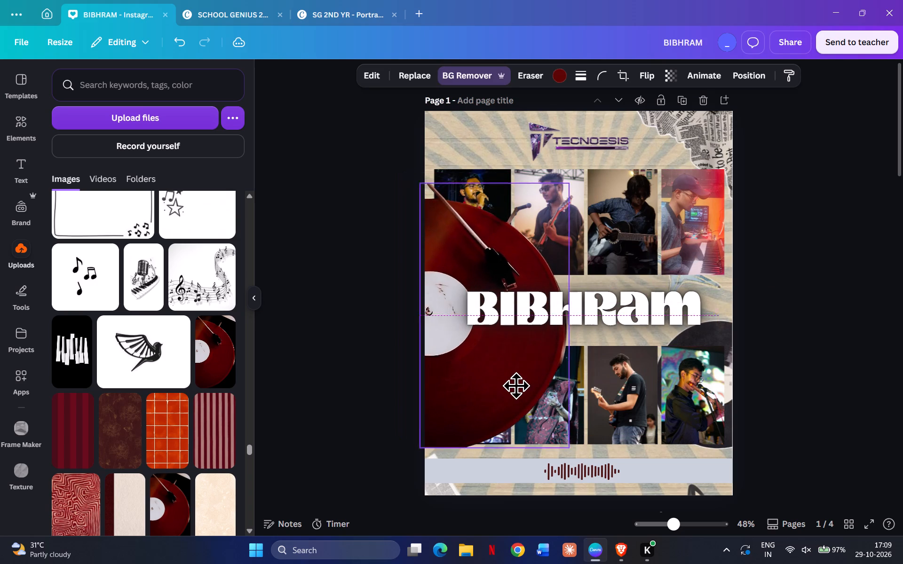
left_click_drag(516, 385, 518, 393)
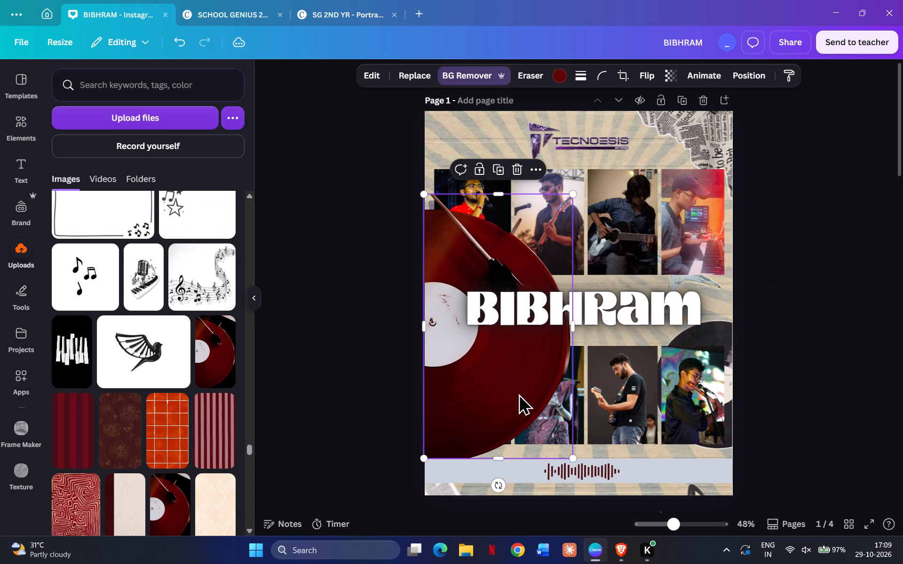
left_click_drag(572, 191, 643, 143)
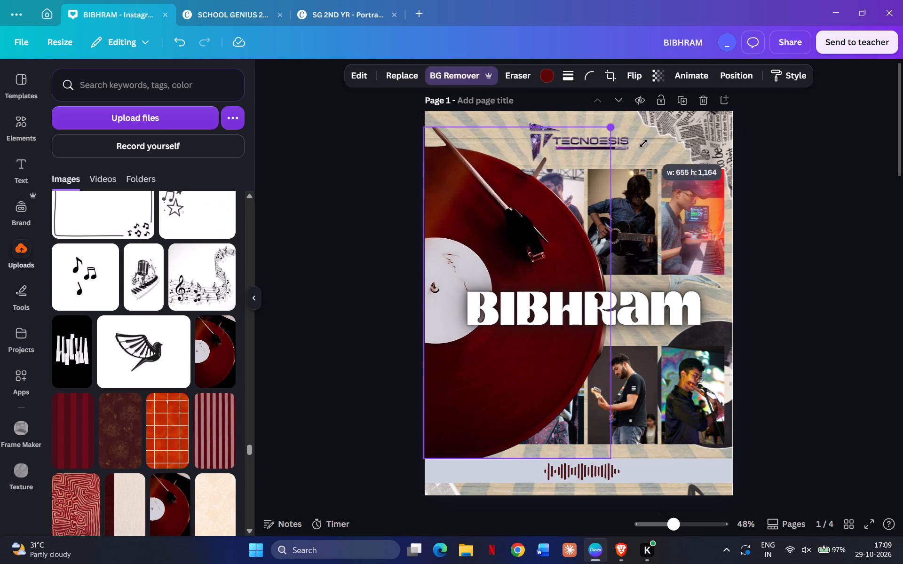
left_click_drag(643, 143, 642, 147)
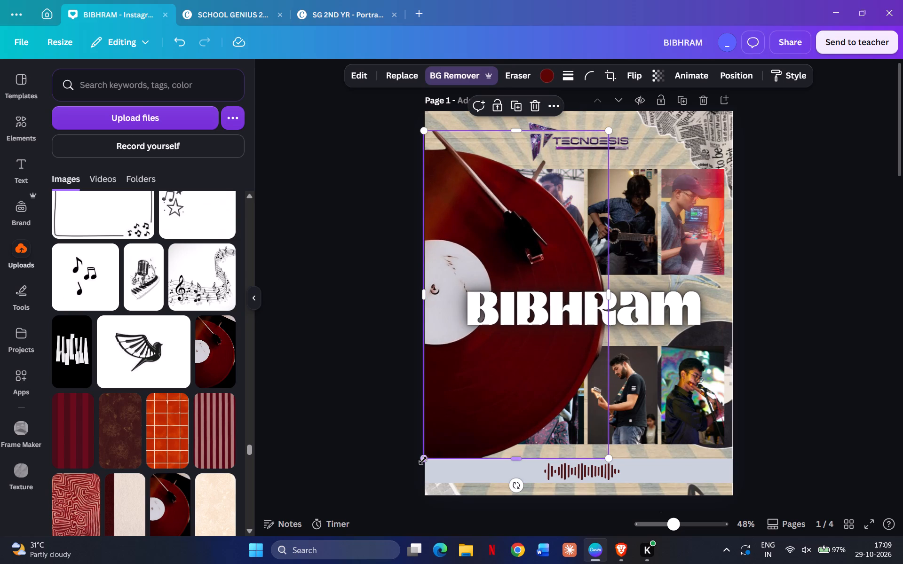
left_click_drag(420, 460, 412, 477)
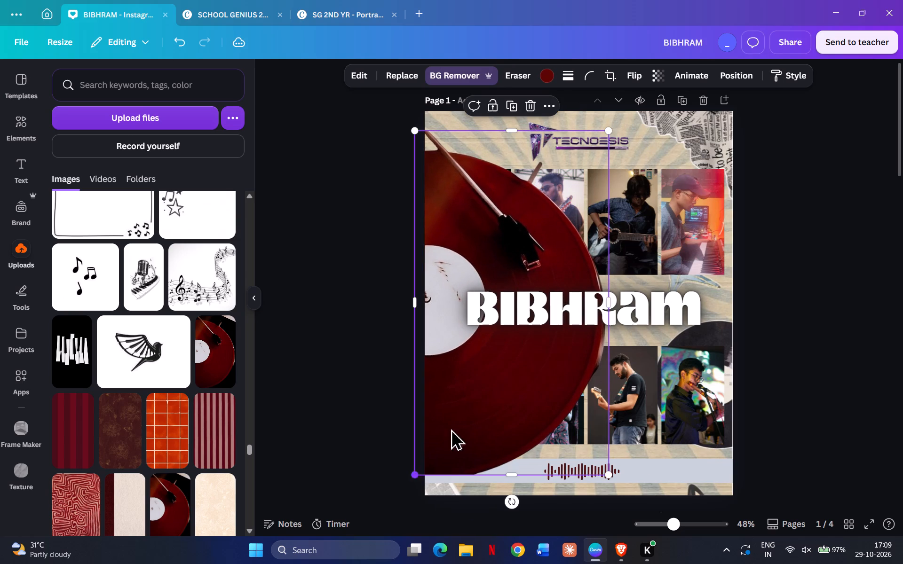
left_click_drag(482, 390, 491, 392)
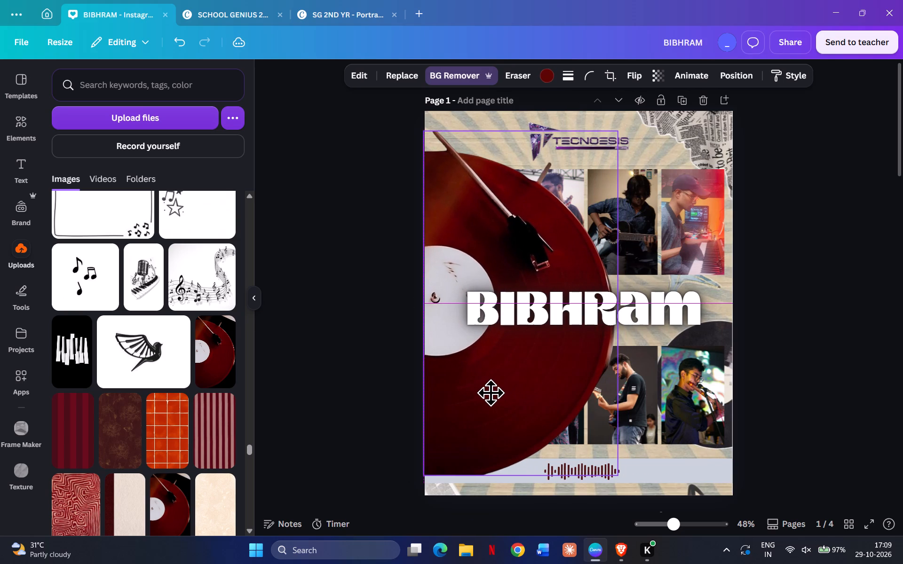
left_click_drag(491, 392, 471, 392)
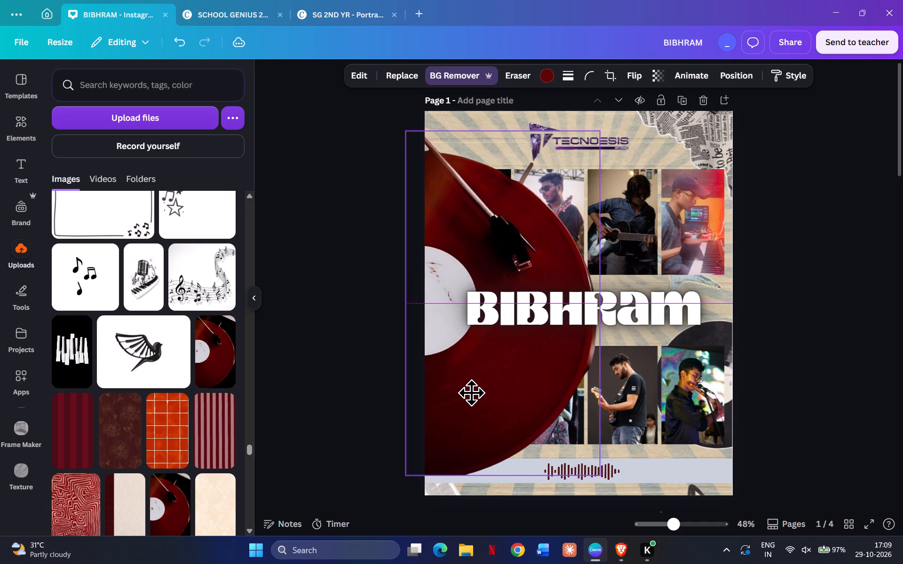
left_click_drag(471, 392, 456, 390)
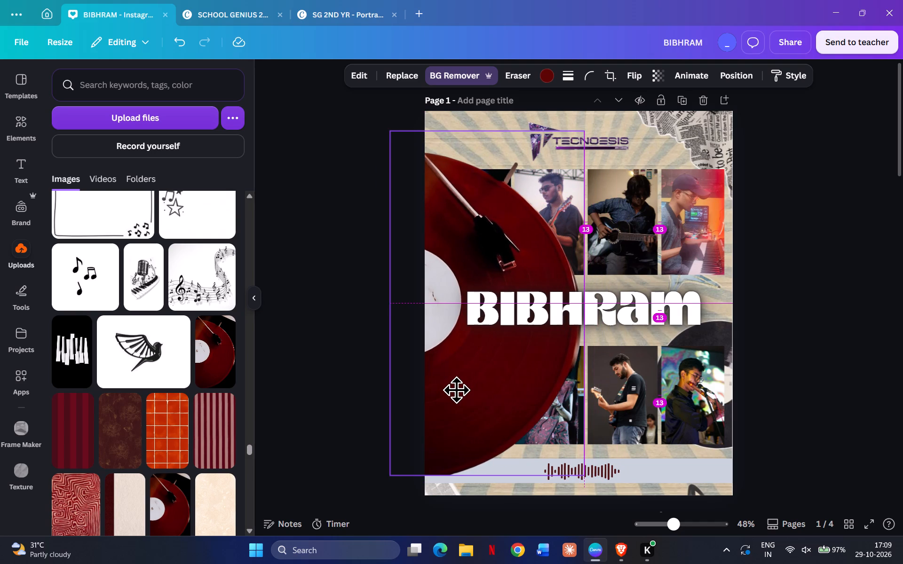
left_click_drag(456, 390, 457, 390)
Send the vinyl record to the back, then bring it forward one level above the sunburst background.
left_click(741, 81)
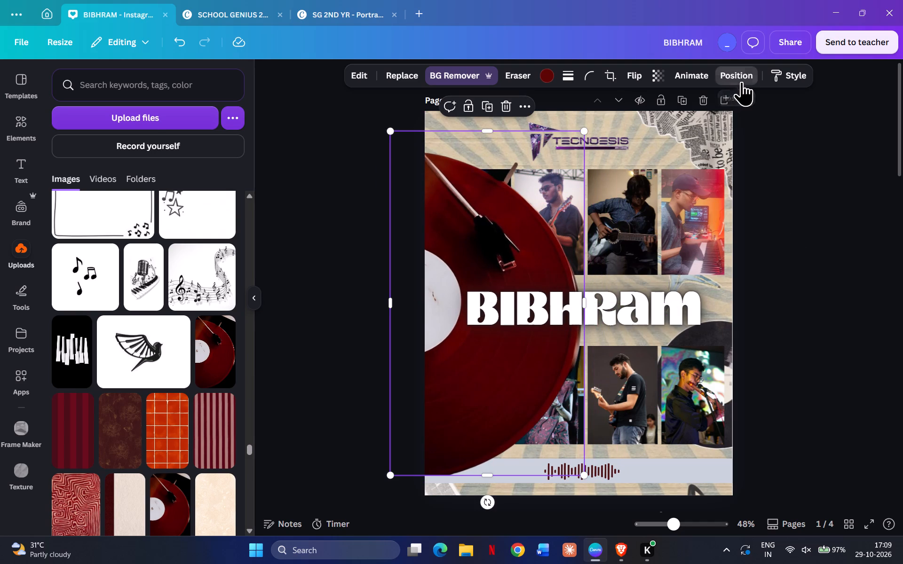
left_click(188, 169)
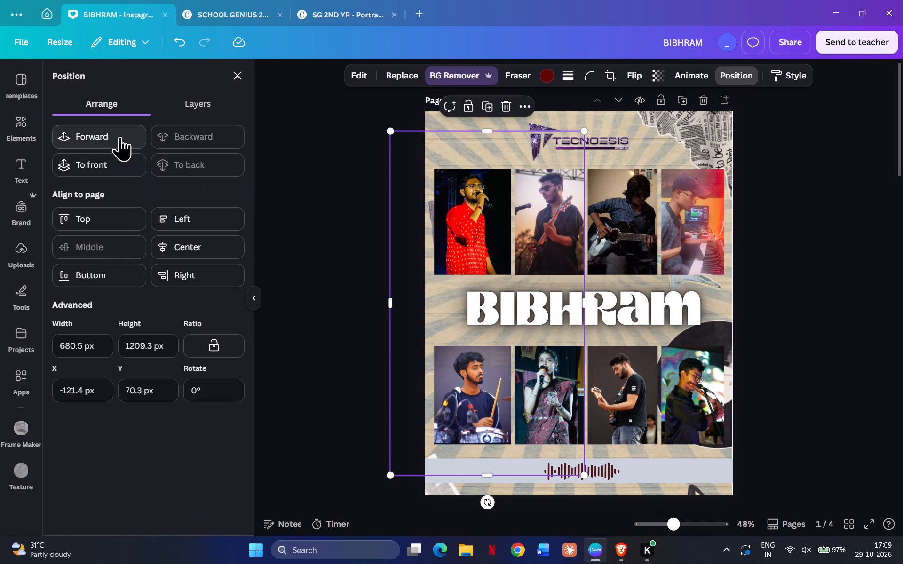
left_click(119, 136)
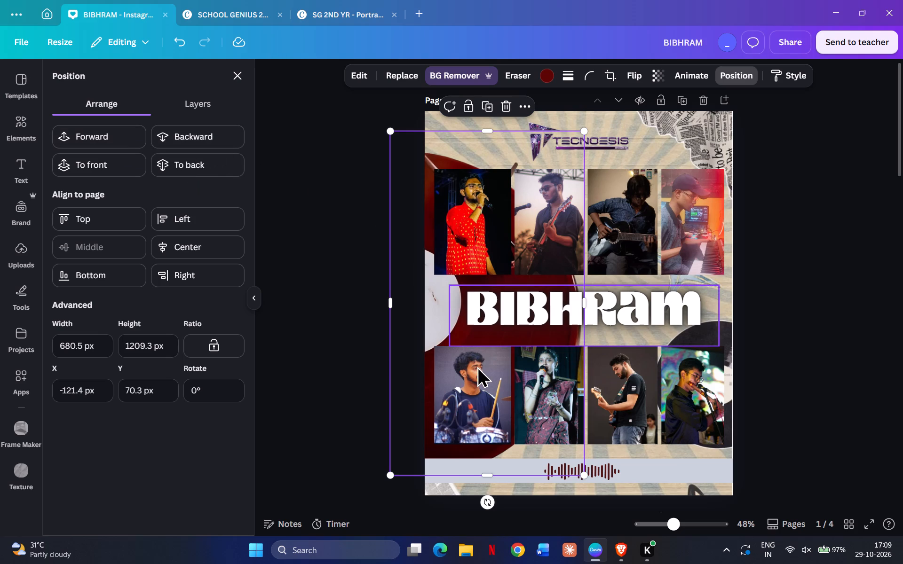
Shrink the vinyl record to about 340 × 605 px and place it in the page's top left corner, X about -38, Y about -214 px.
left_click_drag(428, 277, 498, 146)
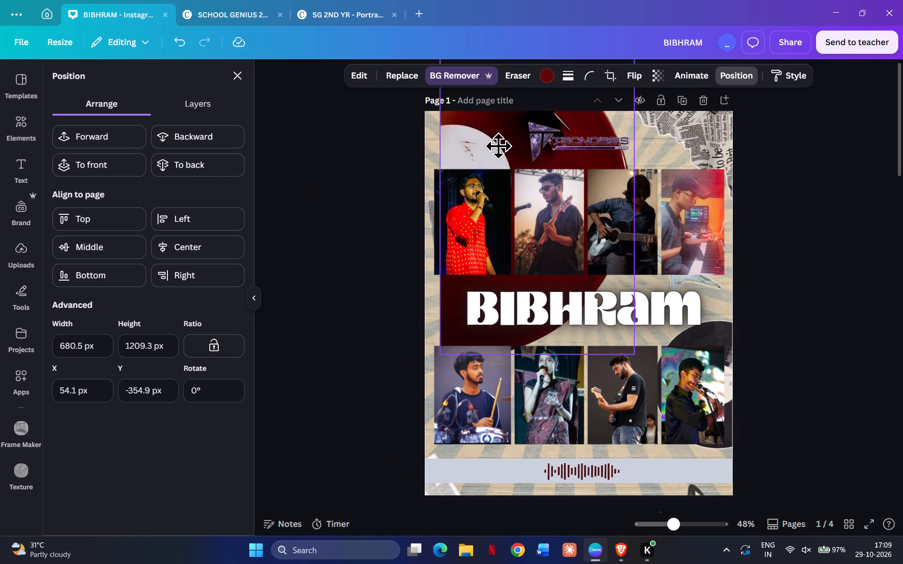
left_click_drag(498, 146, 370, 61)
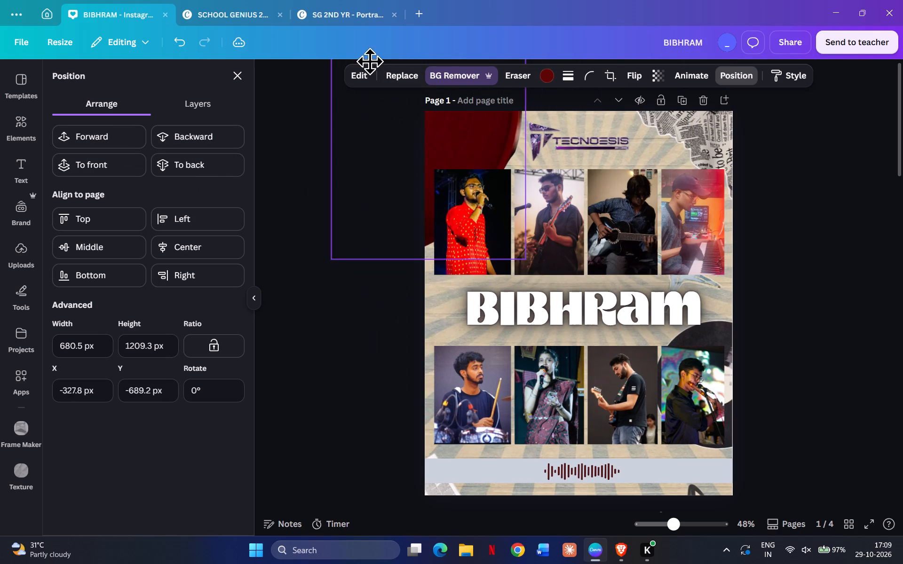
left_click_drag(370, 61, 399, 193)
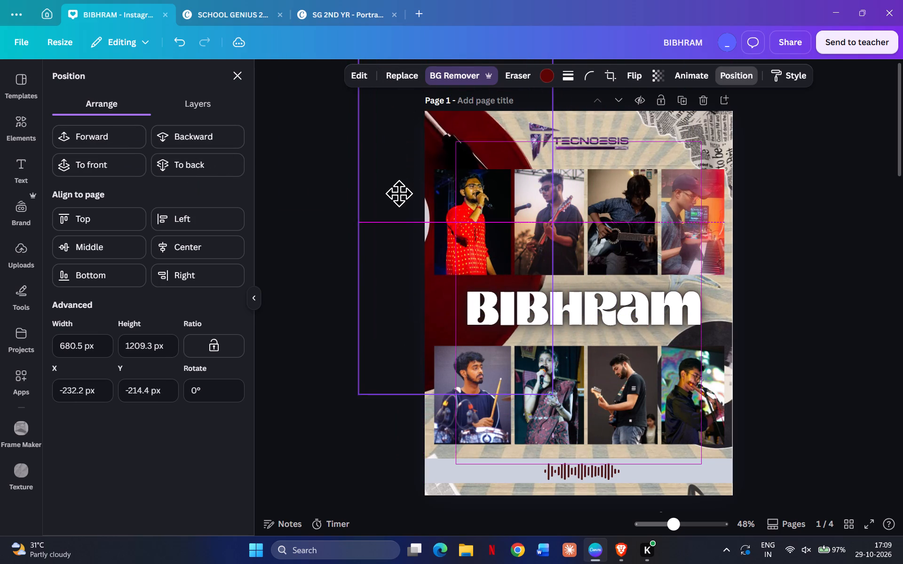
left_click_drag(399, 193, 399, 168)
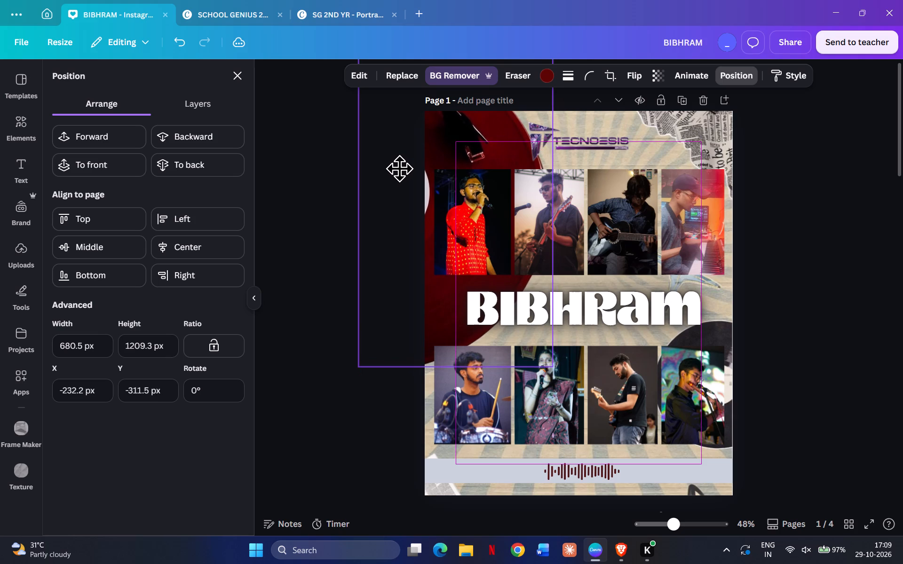
left_click_drag(399, 168, 402, 194)
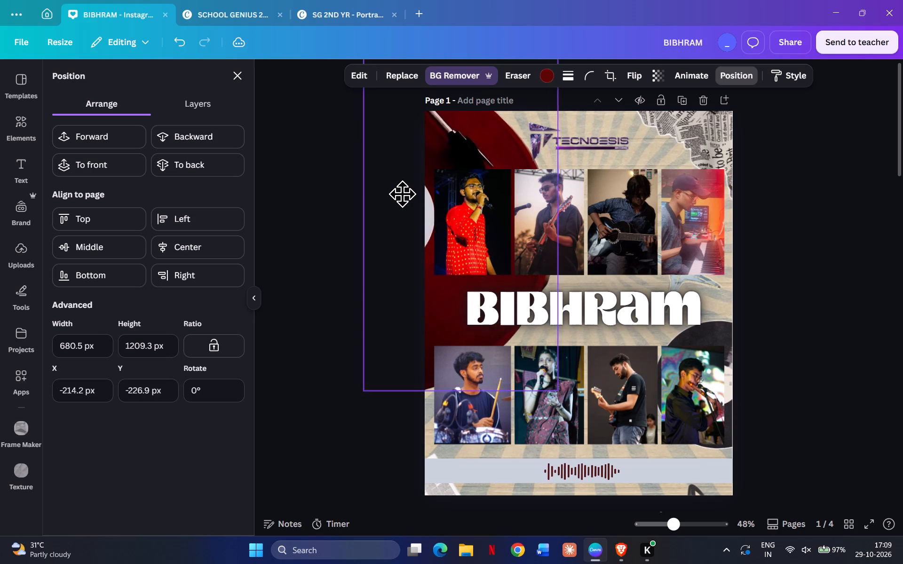
left_click_drag(402, 194, 402, 195)
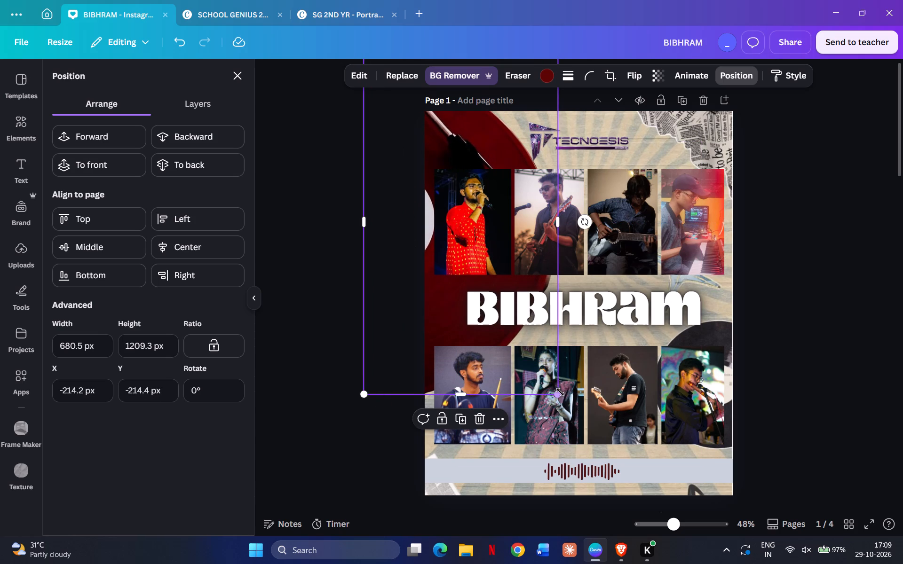
left_click_drag(560, 392, 461, 218)
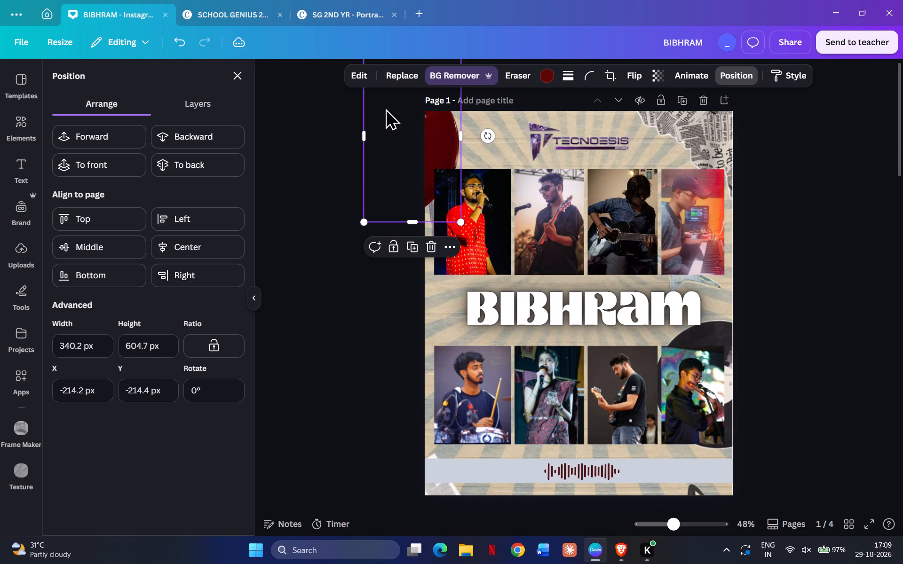
left_click_drag(390, 115, 444, 145)
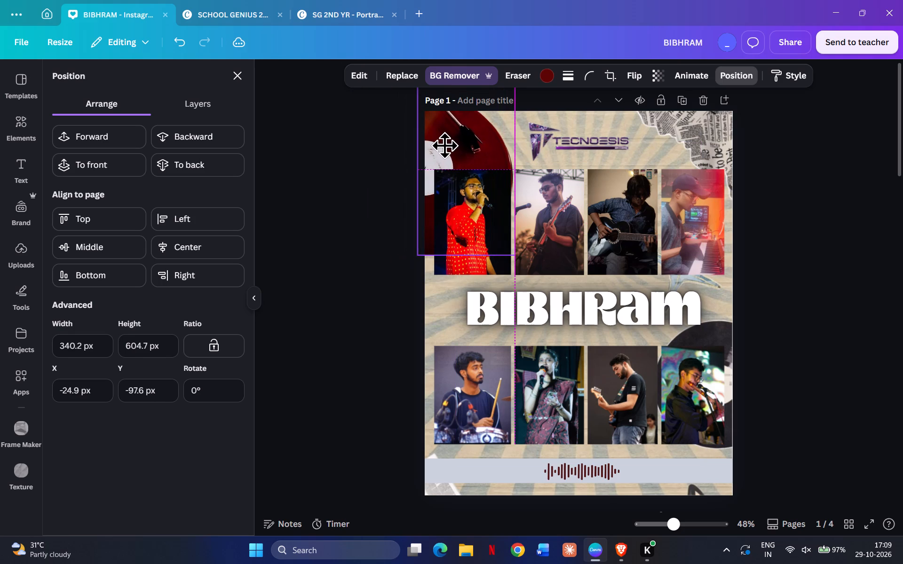
left_click_drag(444, 145, 426, 150)
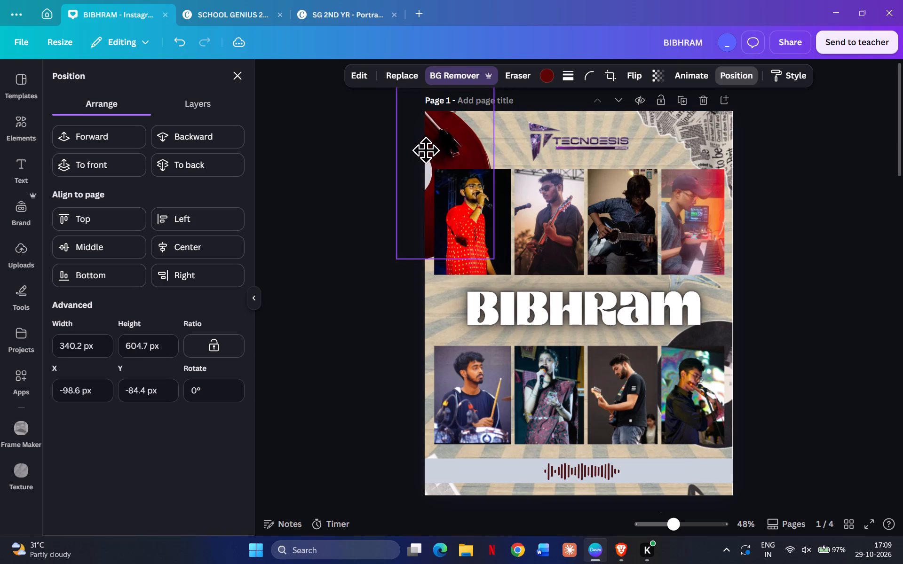
left_click_drag(426, 150, 437, 117)
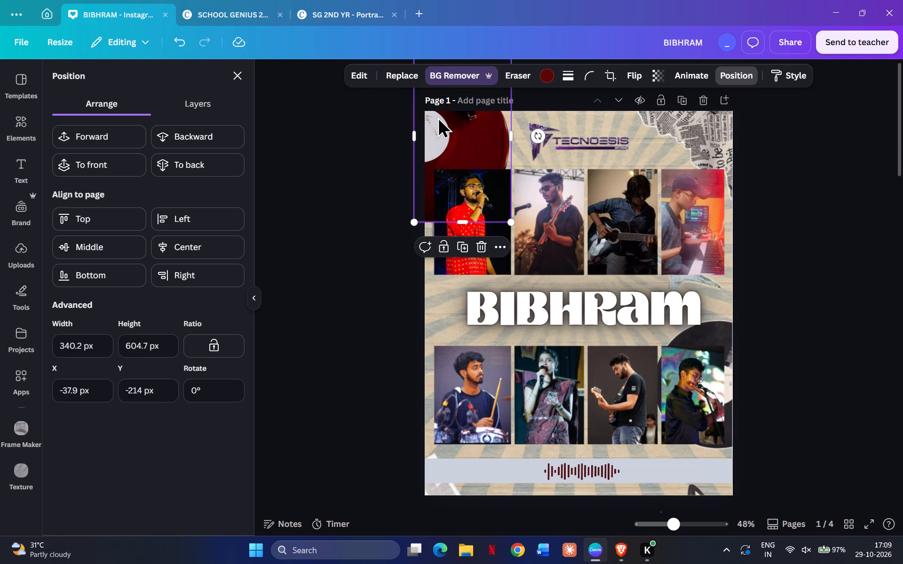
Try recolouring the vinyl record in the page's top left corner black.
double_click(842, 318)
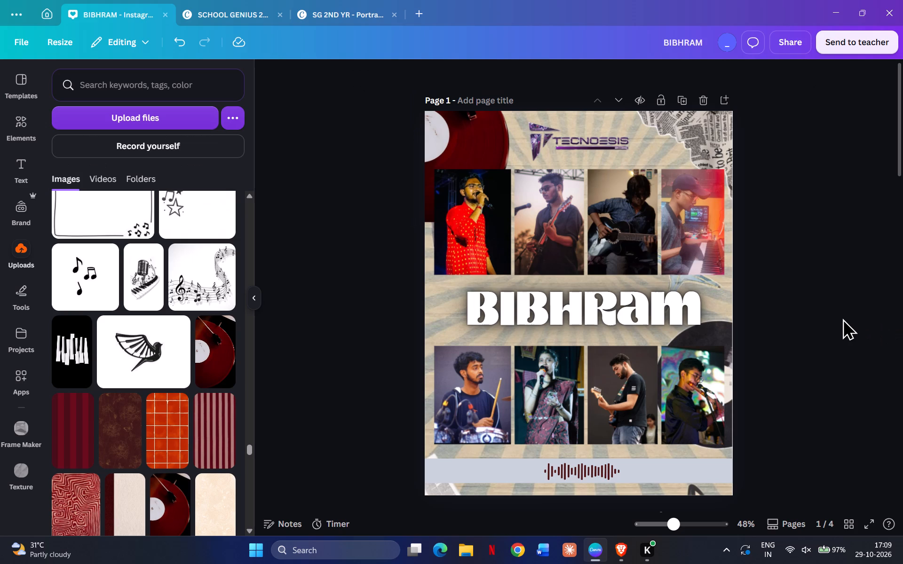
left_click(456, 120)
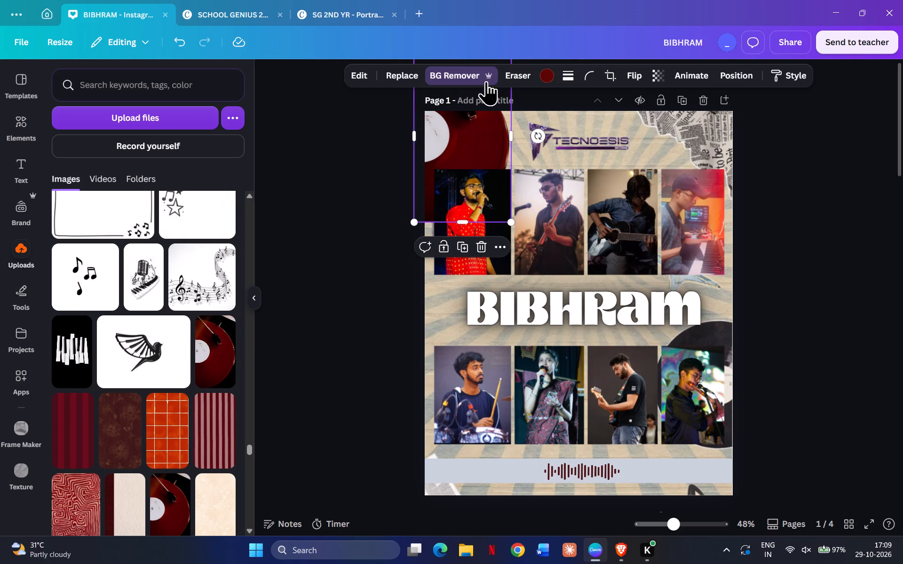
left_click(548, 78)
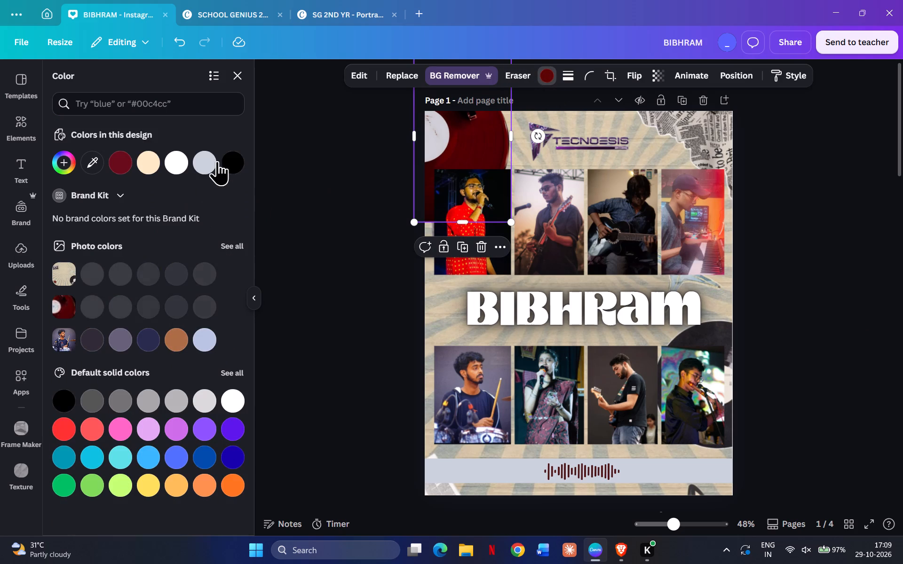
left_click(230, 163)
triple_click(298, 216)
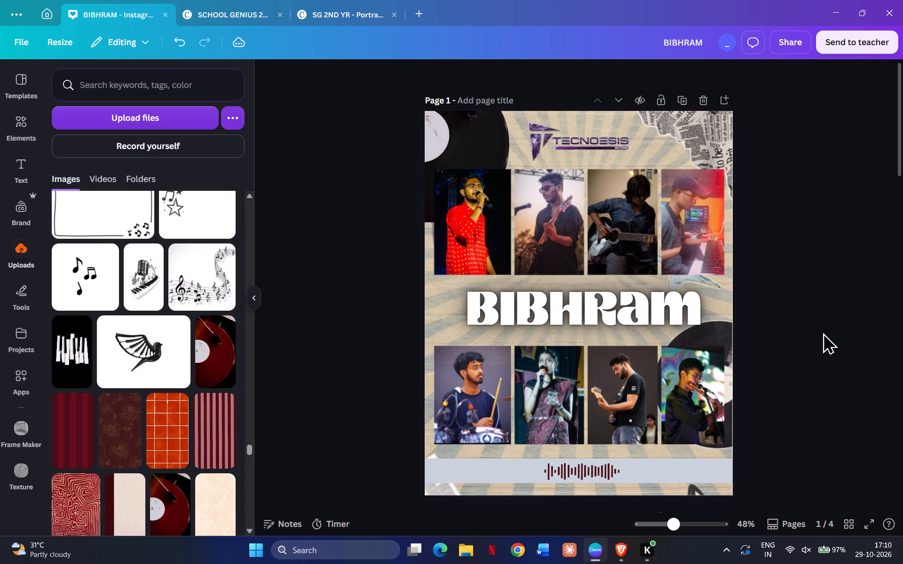
Recolour the vinyl record with the dark purple-grey taken from the drummer photo's colours.
left_click(490, 144)
left_click(560, 74)
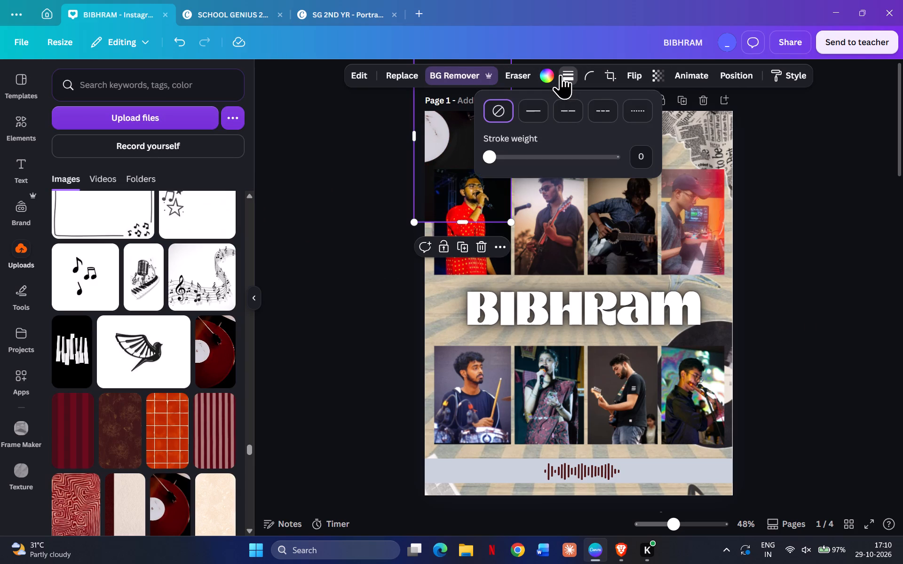
left_click(549, 74)
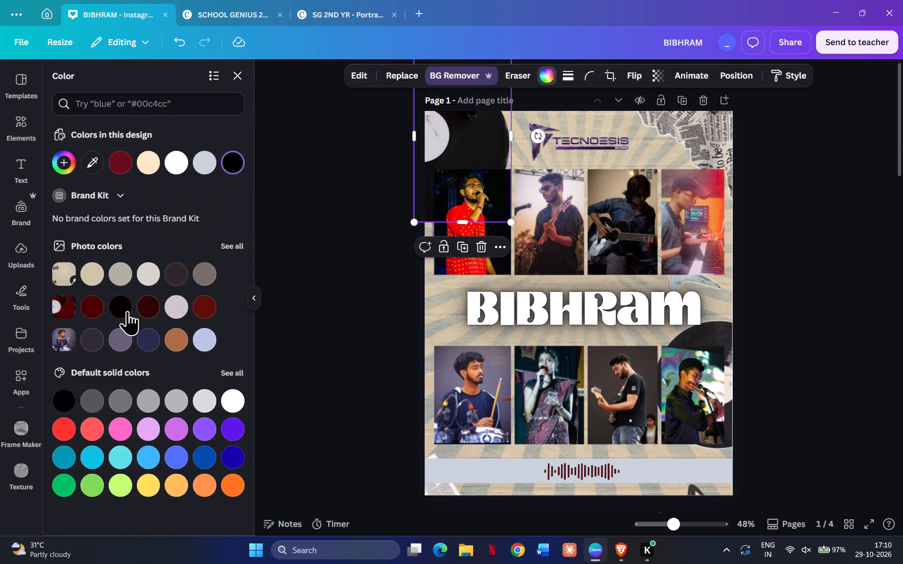
left_click(95, 349)
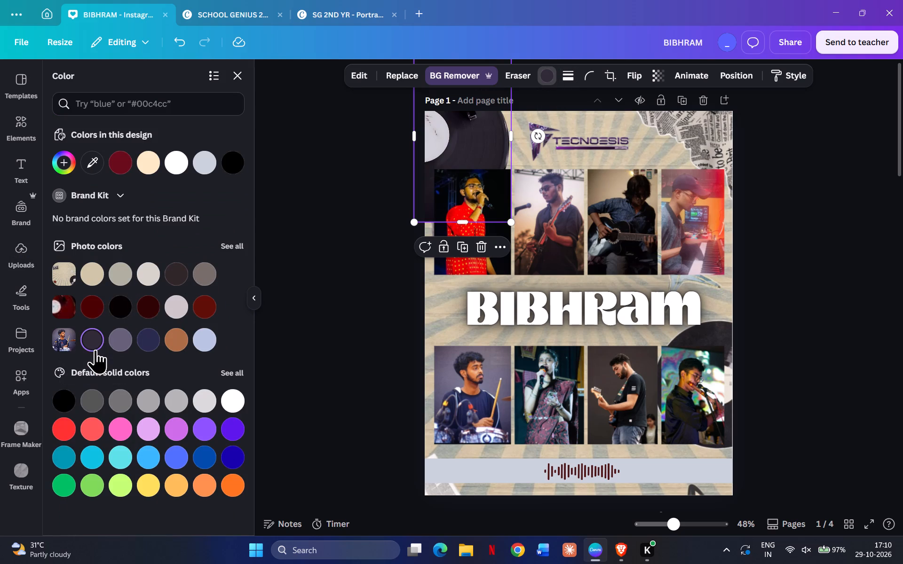
triple_click(781, 353)
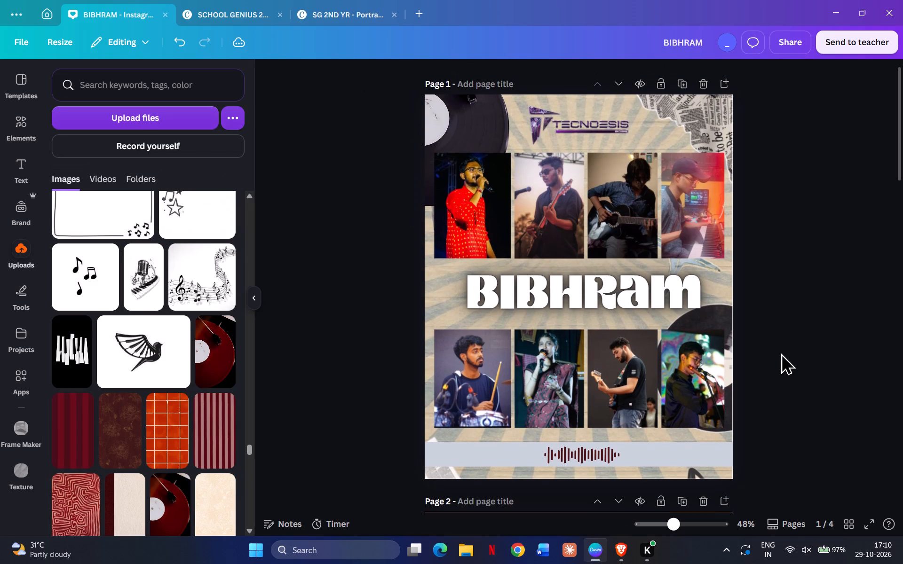
Review the restyled page 1 as a whole alongside the start of page 2.
scroll(781, 353, "down", 1)
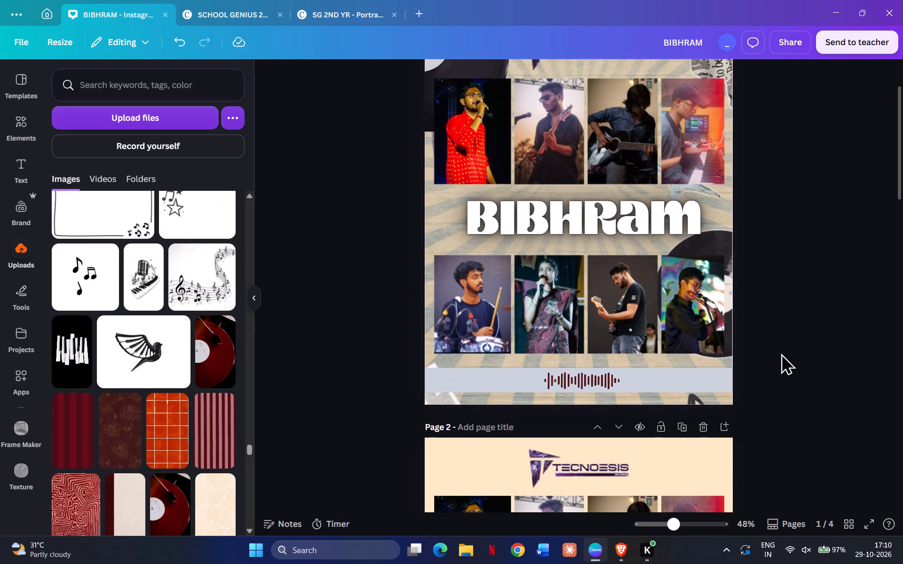
scroll(781, 353, "down", 1)
scroll(781, 353, "up", 1)
scroll(781, 353, "down", 1)
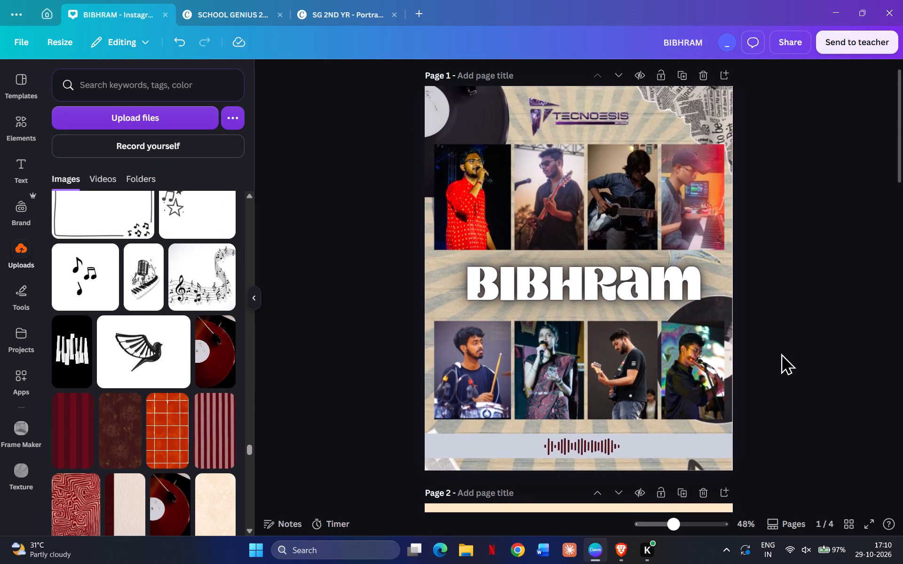
scroll(781, 353, "down", 1)
scroll(781, 353, "up", 3)
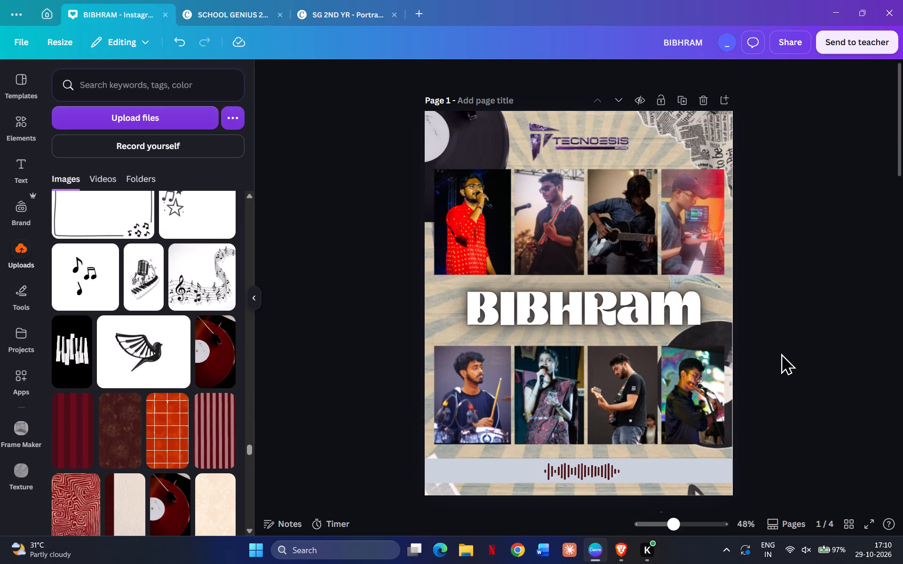
scroll(781, 353, "up", 2)
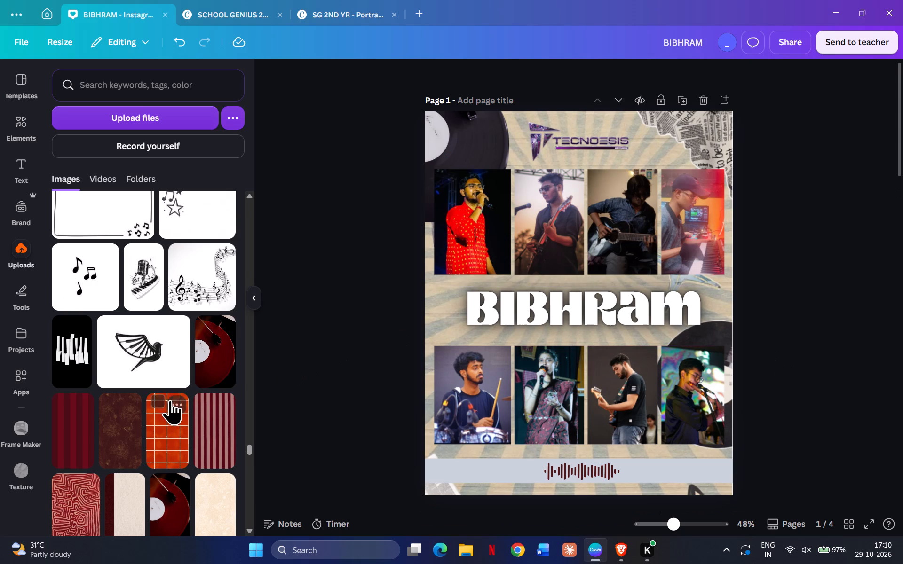
Find the wide wavy music staff with notes among the uploads, add it to page 1 and remove its background.
scroll(170, 400, "down", 9)
scroll(170, 400, "up", 3)
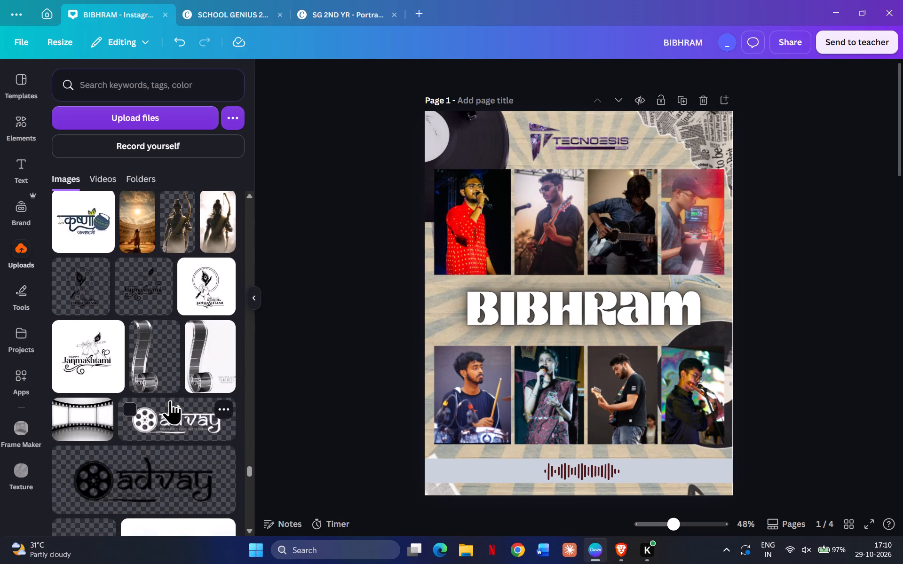
scroll(170, 400, "up", 2)
scroll(170, 400, "down", 1)
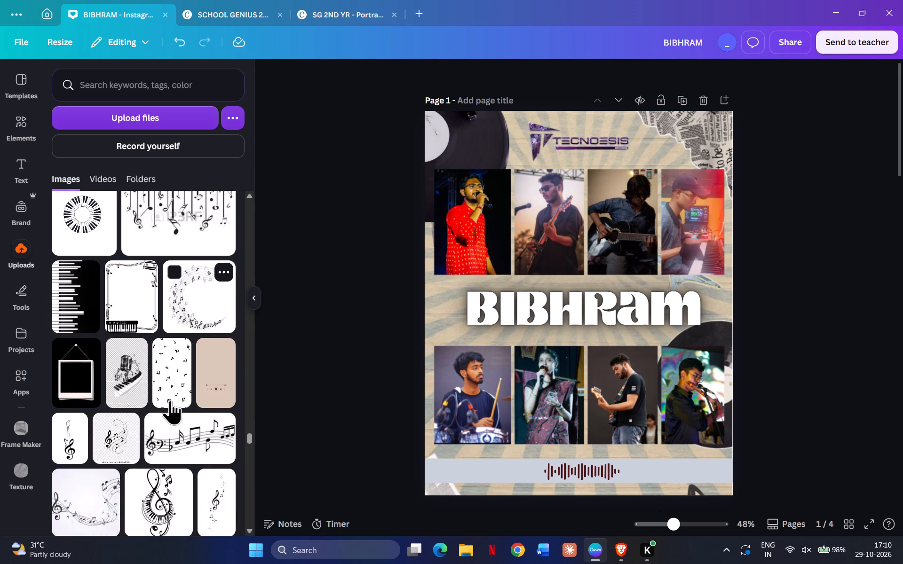
scroll(170, 400, "down", 1)
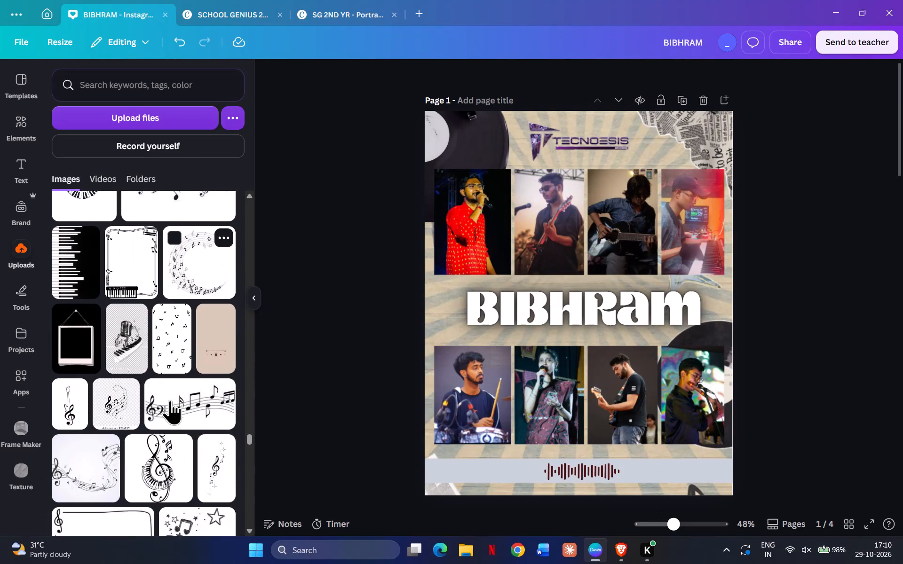
scroll(170, 400, "down", 1)
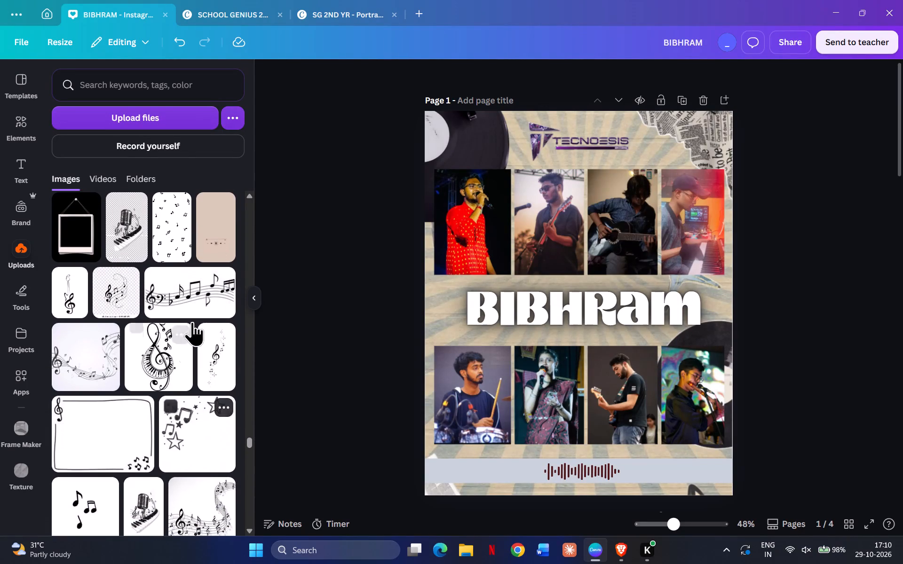
left_click(201, 292)
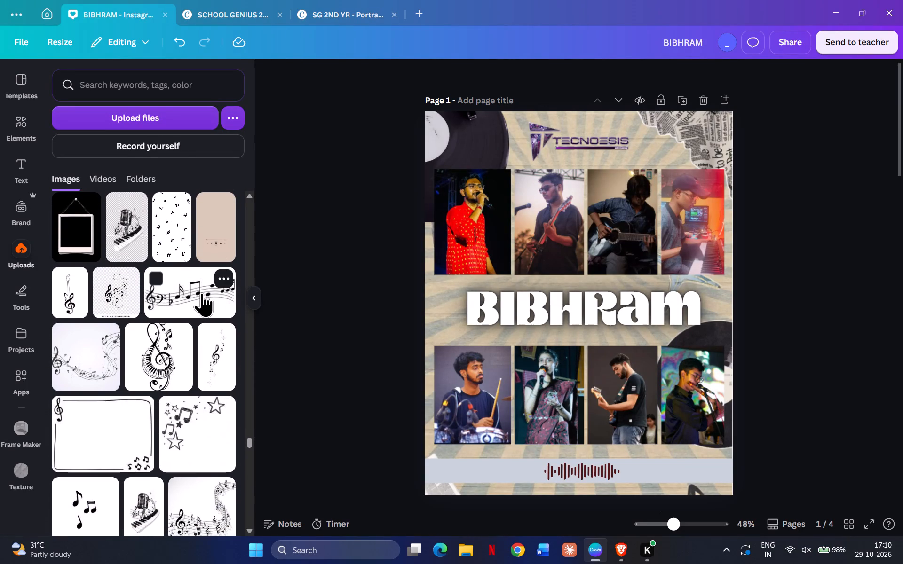
left_click(474, 76)
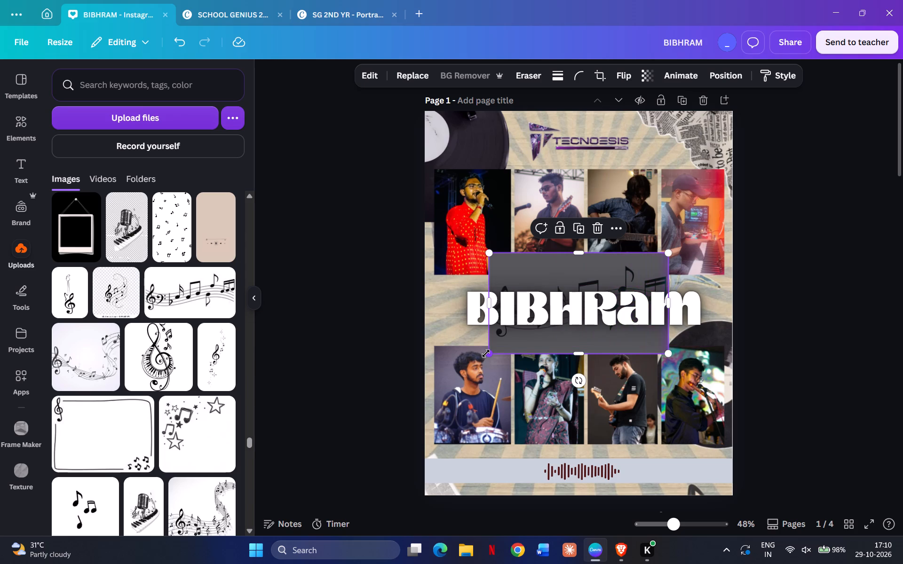
Enlarge the music staff to about 1151 × 647 px across the page width, X about -35, Y about 352 px.
left_click_drag(486, 353, 431, 414)
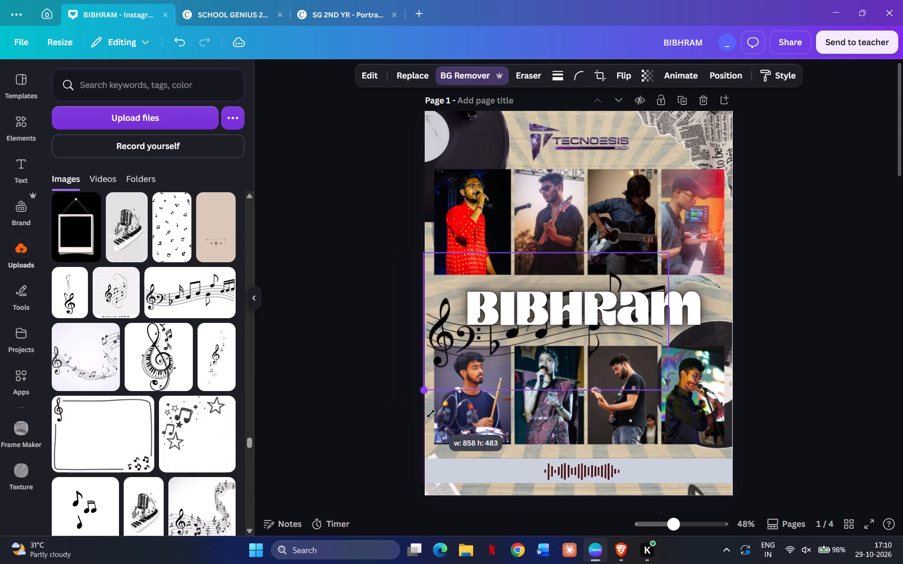
left_click_drag(431, 414, 426, 418)
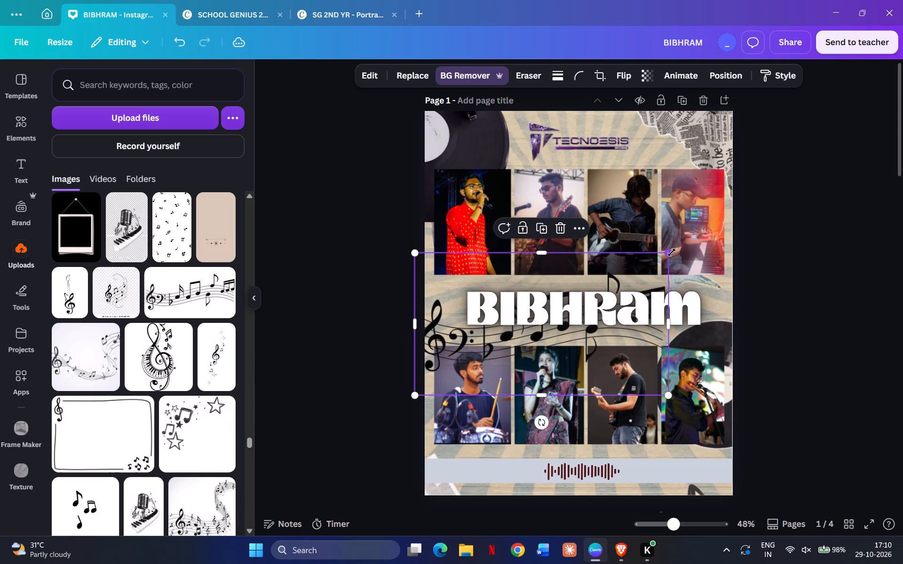
left_click_drag(668, 254, 763, 216)
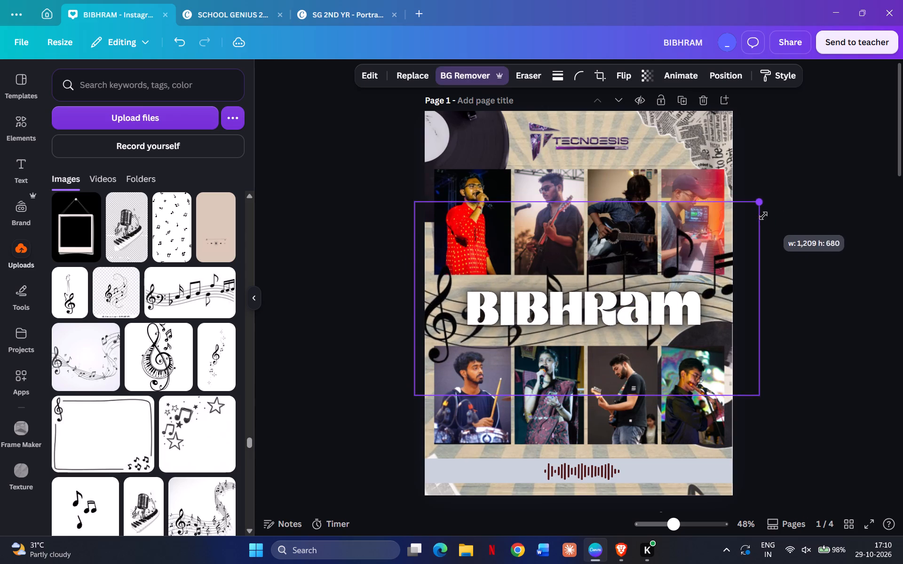
left_click_drag(763, 216, 746, 219)
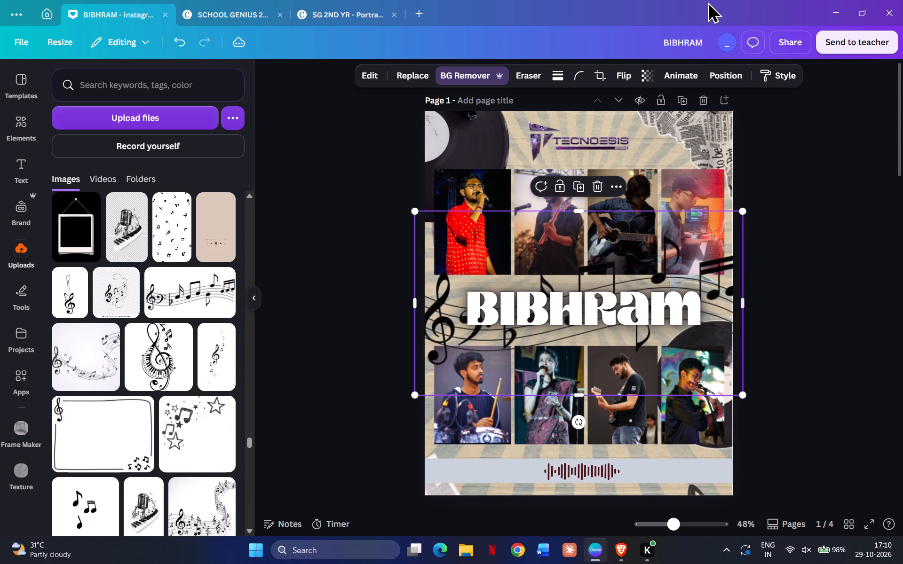
Send the music staff to the back, then bring it forward one level above the sunburst background.
left_click(728, 71)
left_click(181, 165)
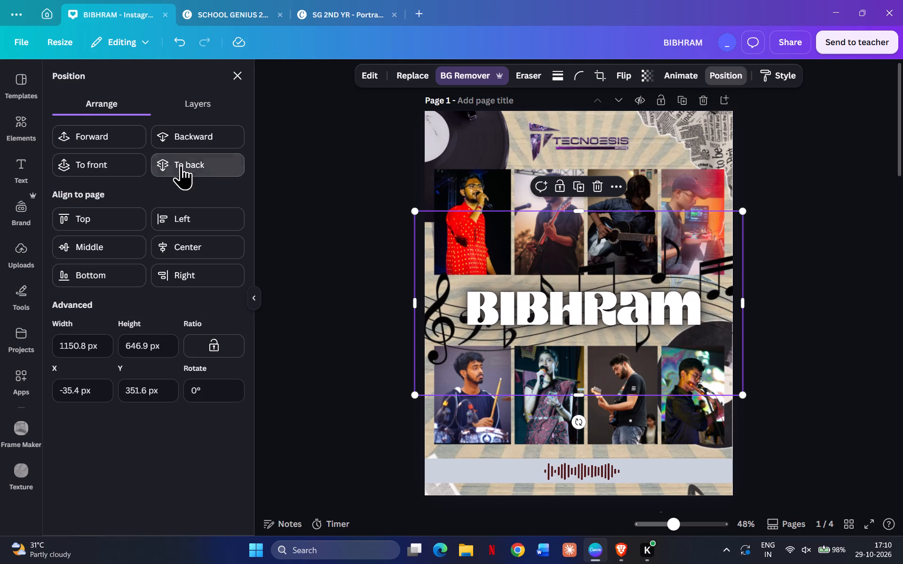
left_click(84, 147)
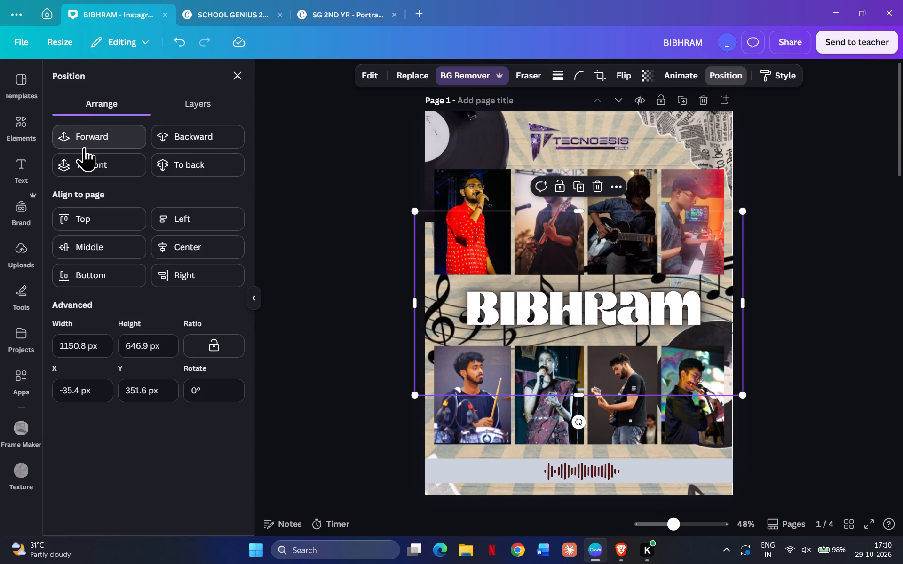
left_click(238, 73)
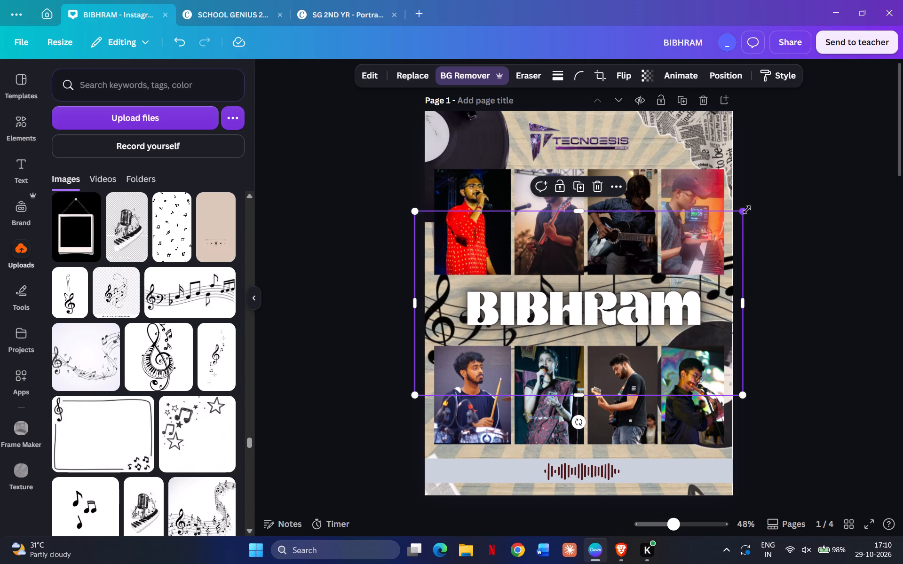
Set the music staff's transparency to 37.
left_click(648, 80)
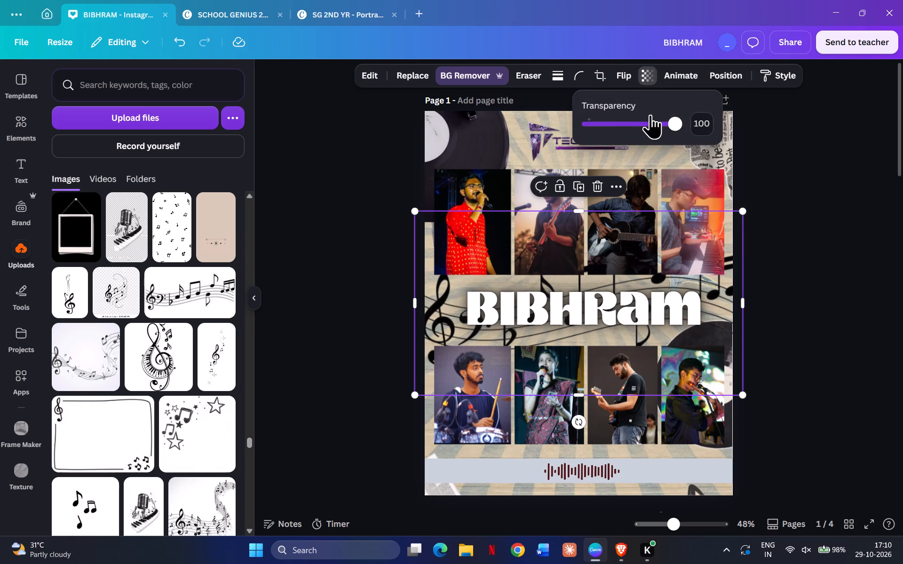
left_click_drag(673, 125, 650, 130)
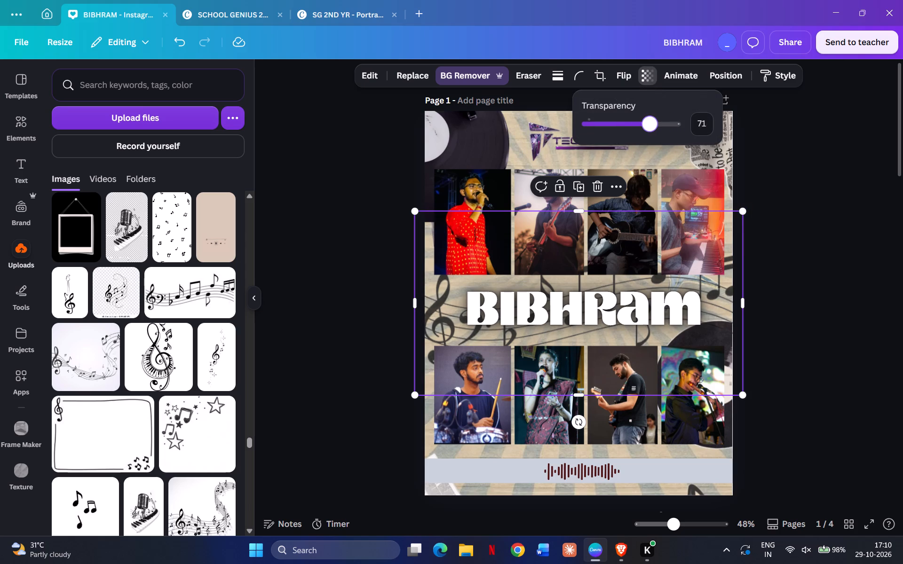
left_click_drag(650, 130, 615, 141)
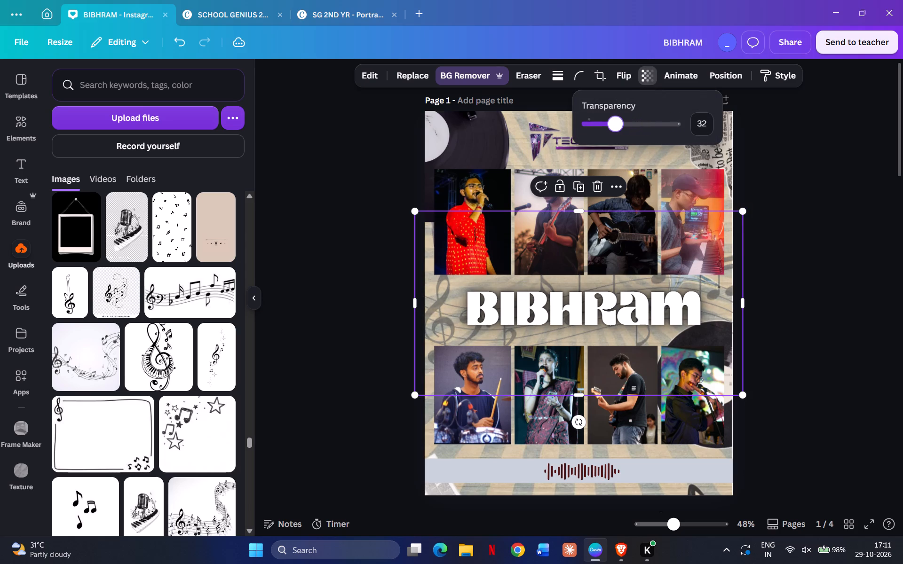
left_click_drag(615, 141, 620, 136)
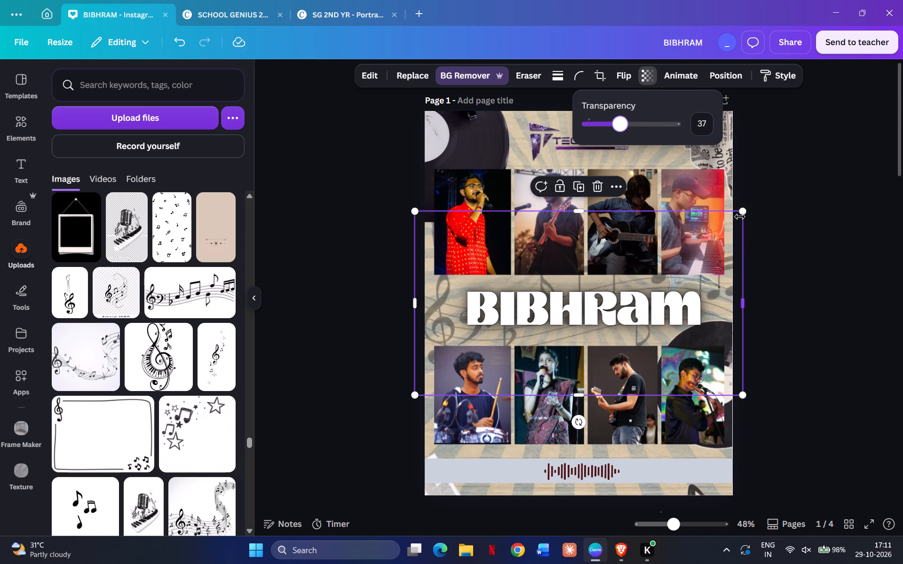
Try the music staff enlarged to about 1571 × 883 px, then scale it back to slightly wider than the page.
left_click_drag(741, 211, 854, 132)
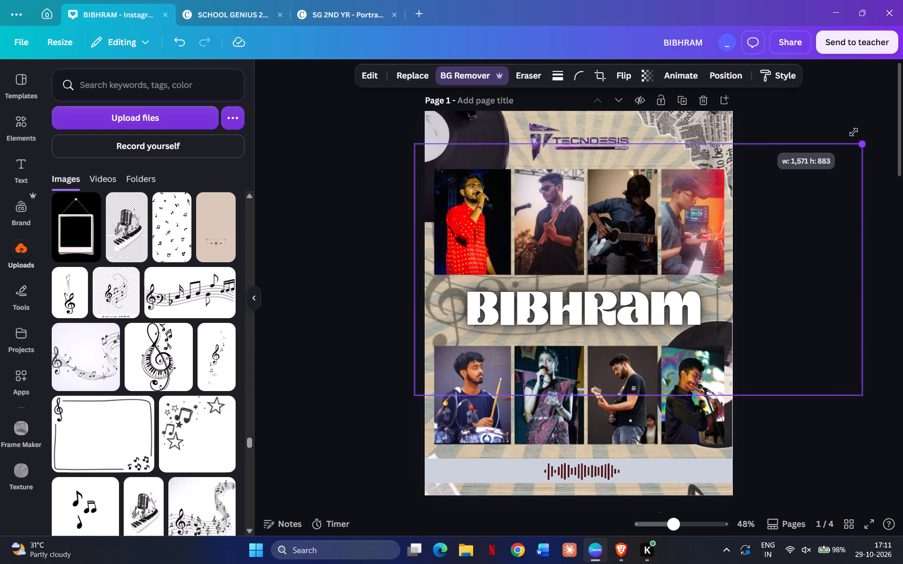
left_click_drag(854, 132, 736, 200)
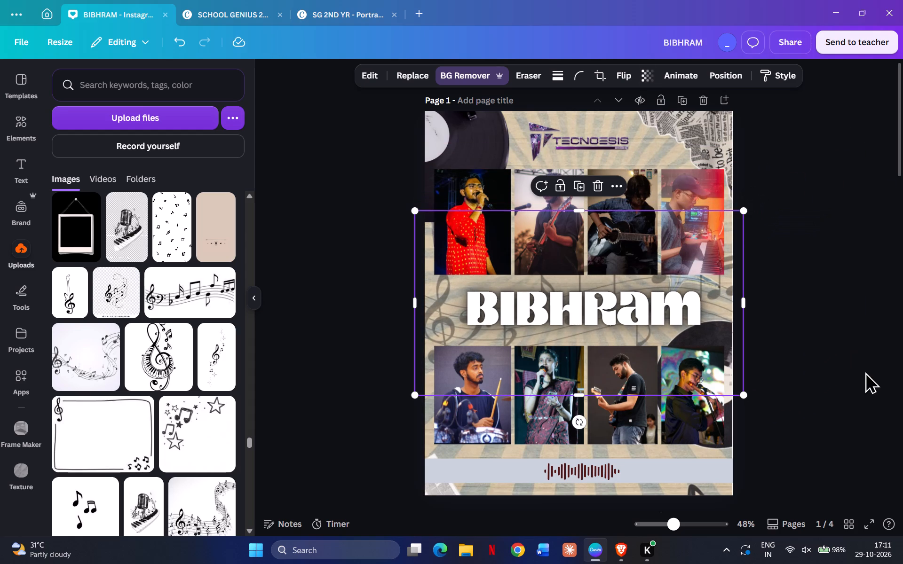
Shift the music staff slightly right and down so its treble clef shows beside the start of the BIBHRAM title.
left_click_drag(728, 321, 728, 280)
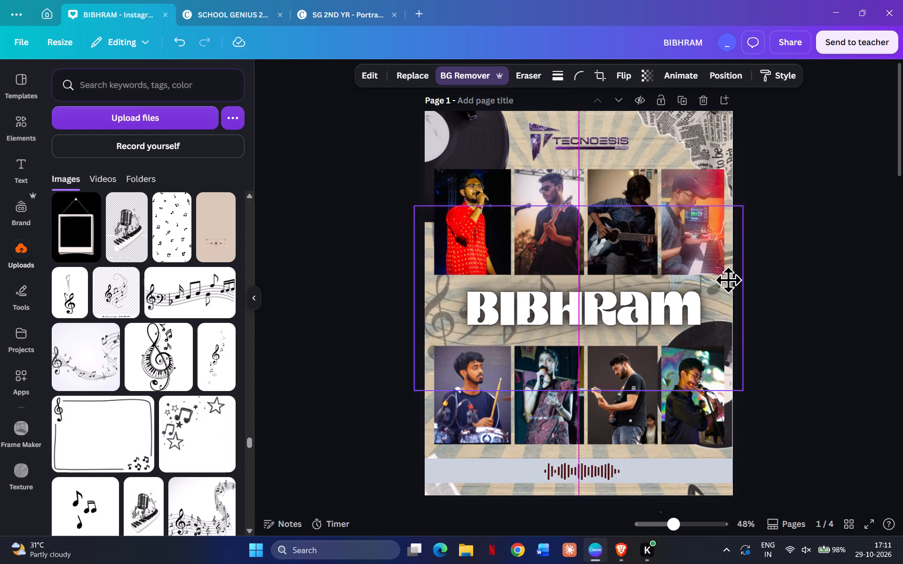
left_click_drag(728, 280, 722, 318)
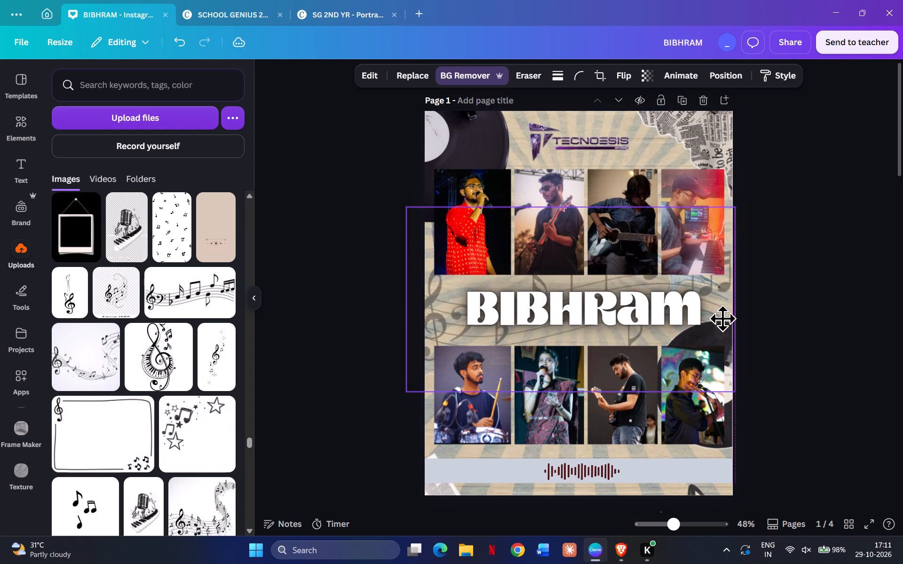
left_click_drag(722, 318, 729, 339)
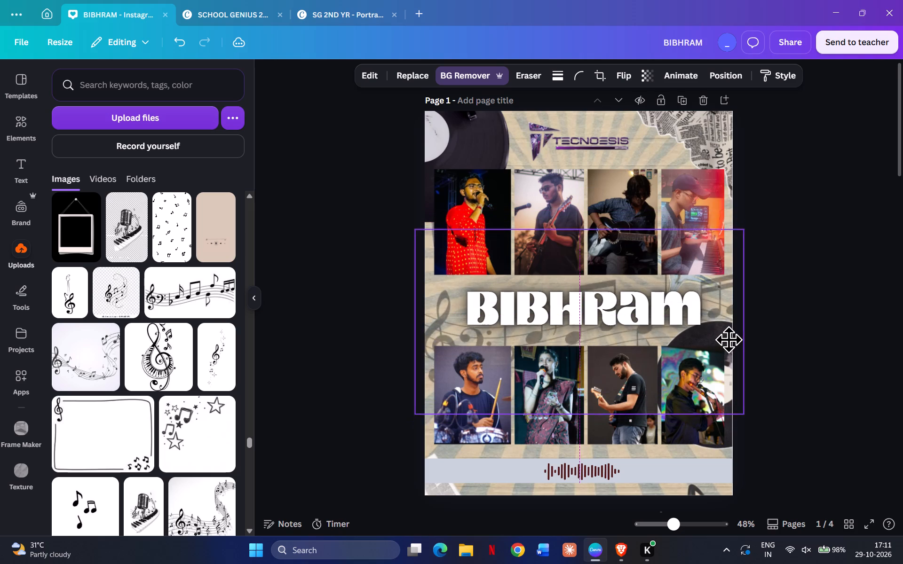
left_click_drag(729, 339, 732, 329)
double_click(831, 324)
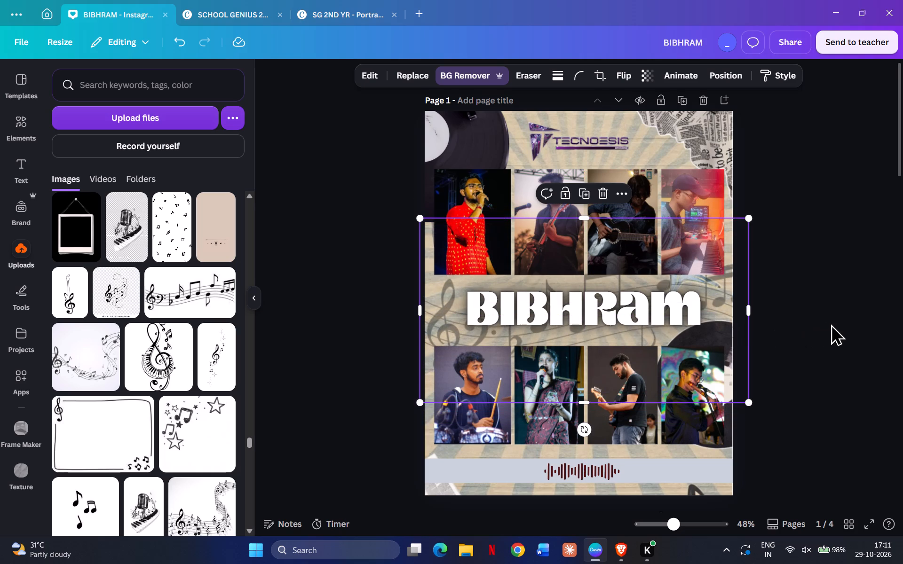
Lower the music staff's transparency value further so it looks fainter behind the photos and title.
left_click(442, 306)
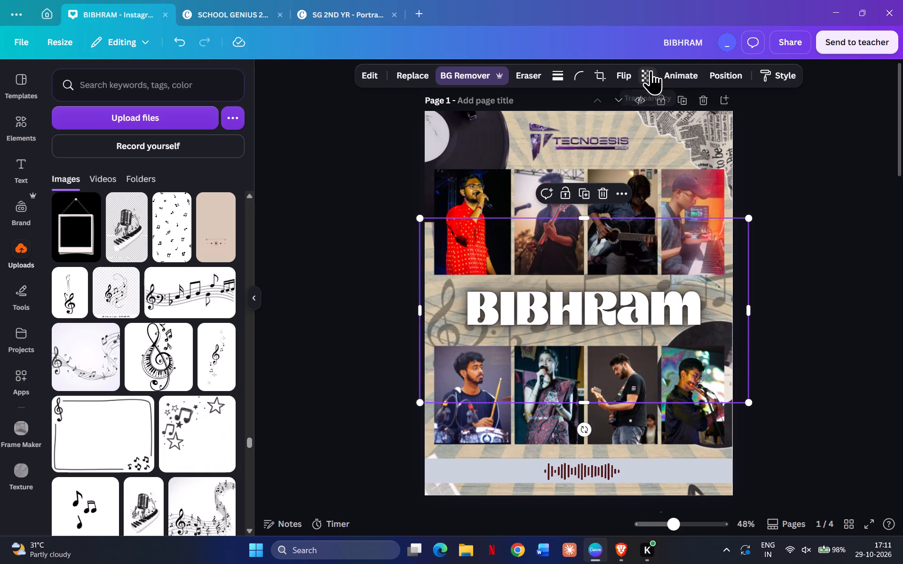
left_click(650, 70)
left_click_drag(626, 128, 619, 128)
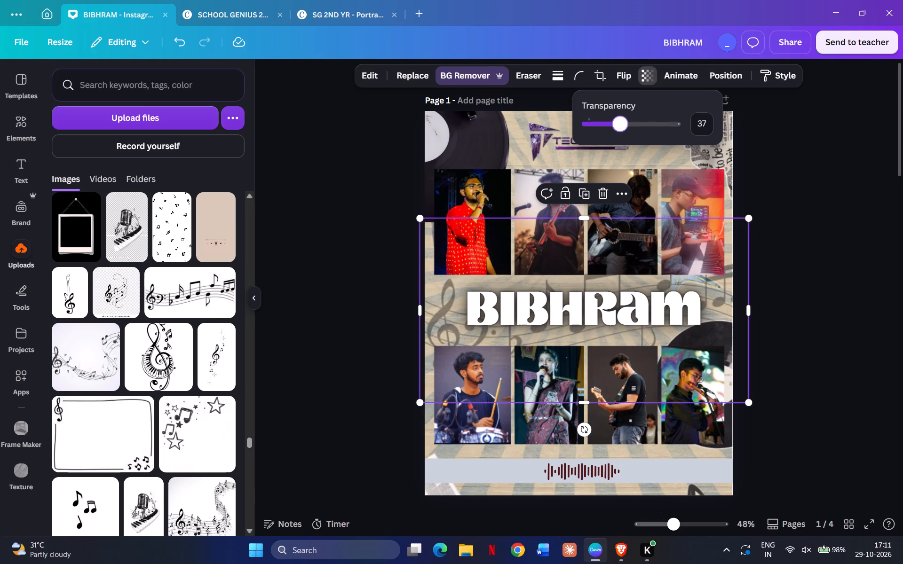
left_click_drag(619, 128, 605, 137)
double_click(848, 373)
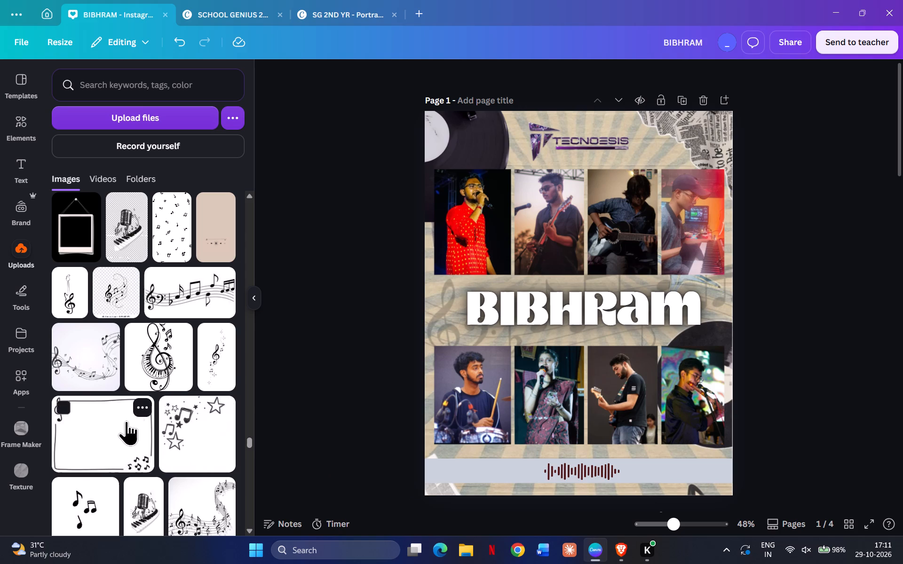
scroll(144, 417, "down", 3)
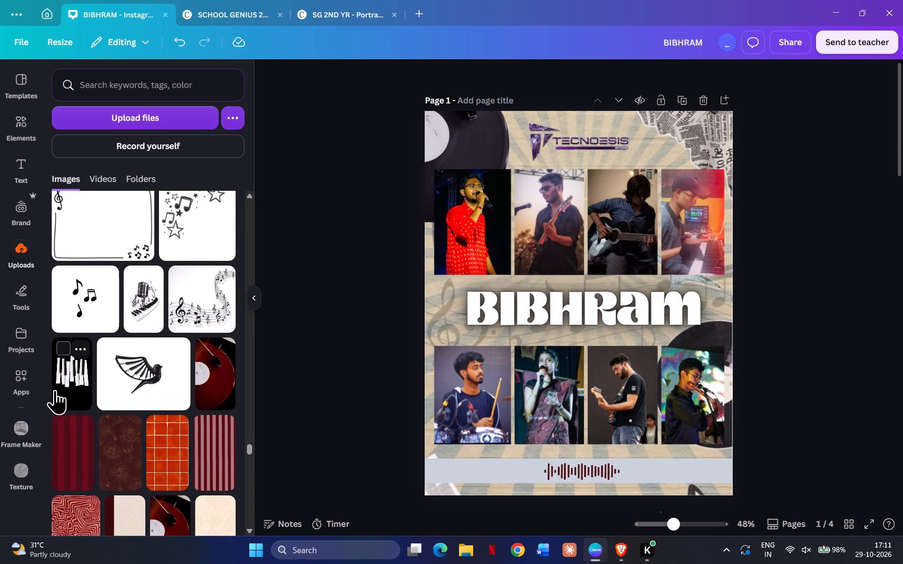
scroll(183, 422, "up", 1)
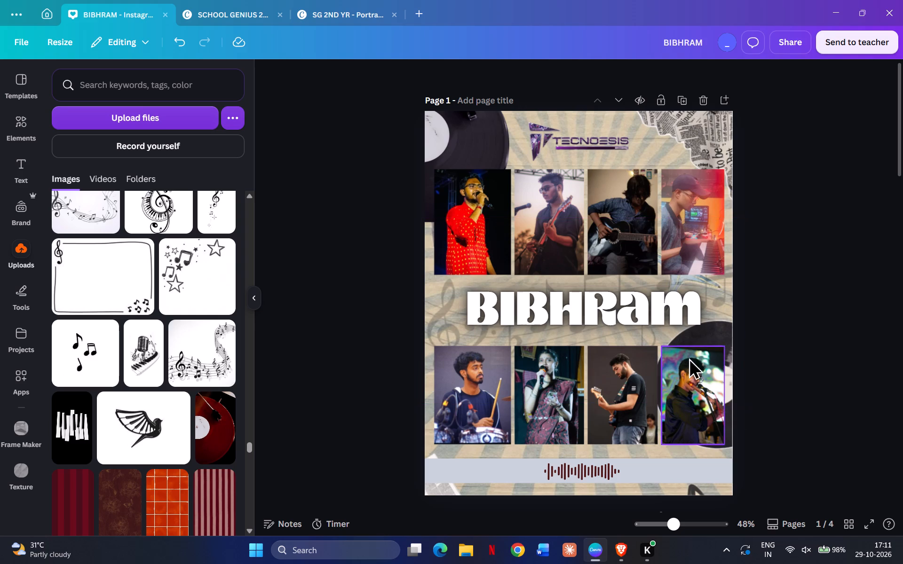
Enlarge page 1's sunburst collage background to about 1107 × 1384 px, extending past the page's right and bottom edges.
left_click(732, 332)
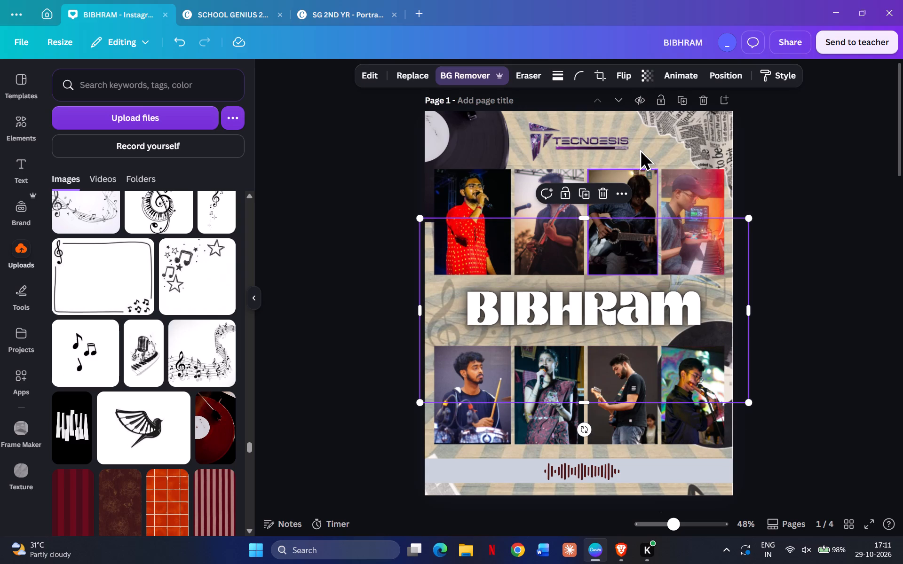
left_click(642, 147)
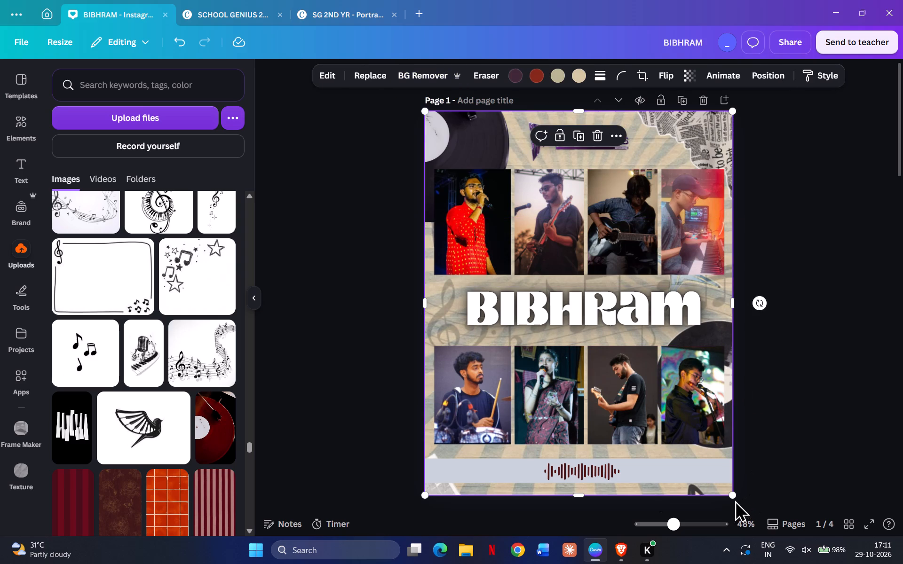
left_click_drag(733, 498, 734, 511)
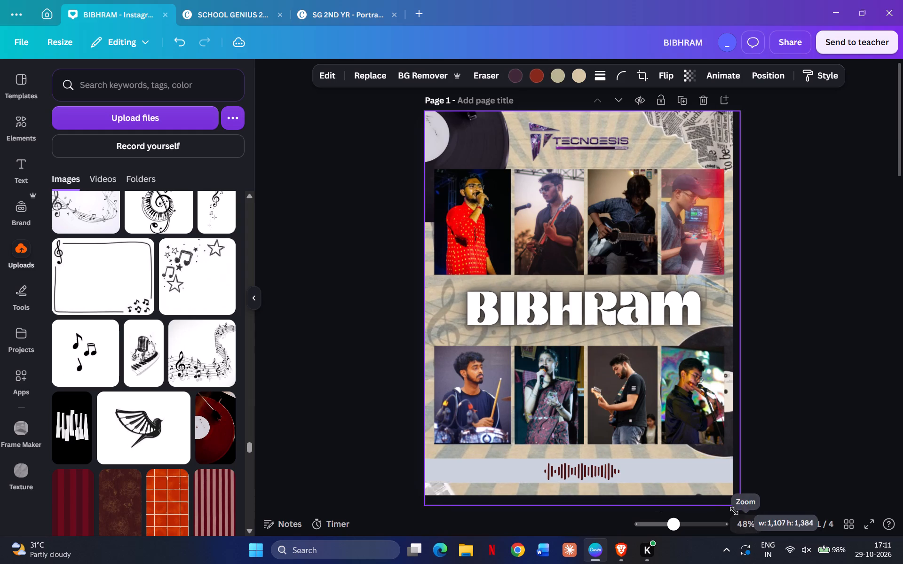
left_click_drag(734, 511, 734, 512)
double_click(785, 376)
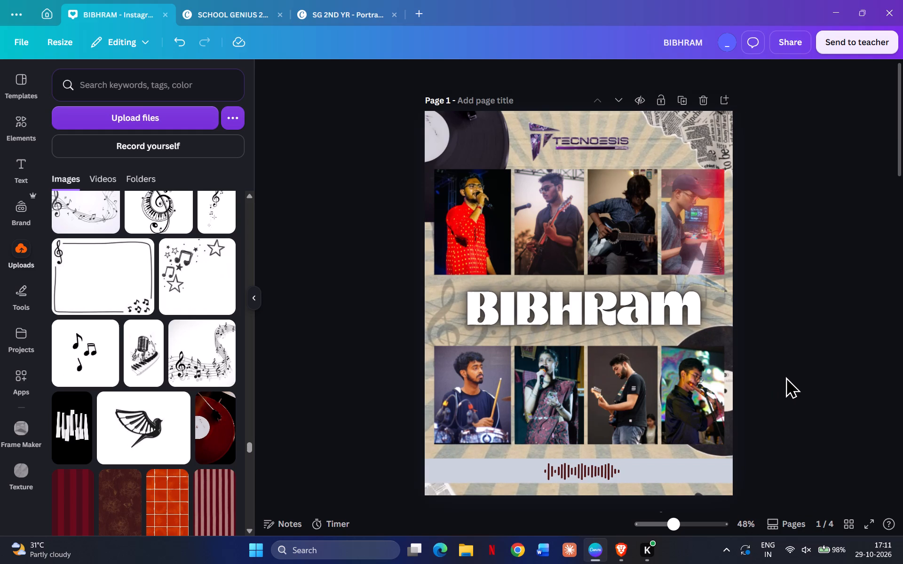
Delete both vinyl records beside the BIBHRAM title on page 2.
scroll(785, 376, "down", 6)
scroll(785, 376, "up", 4)
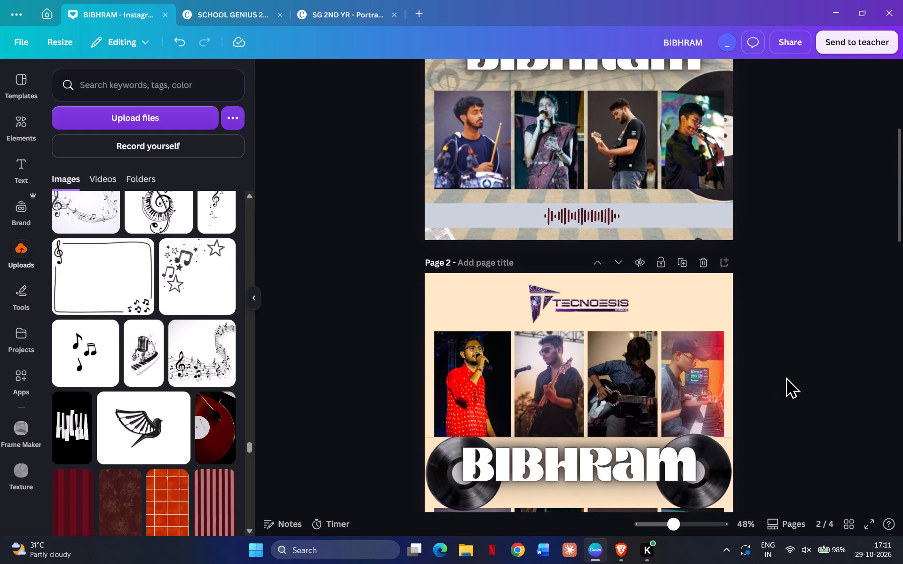
scroll(785, 376, "up", 6)
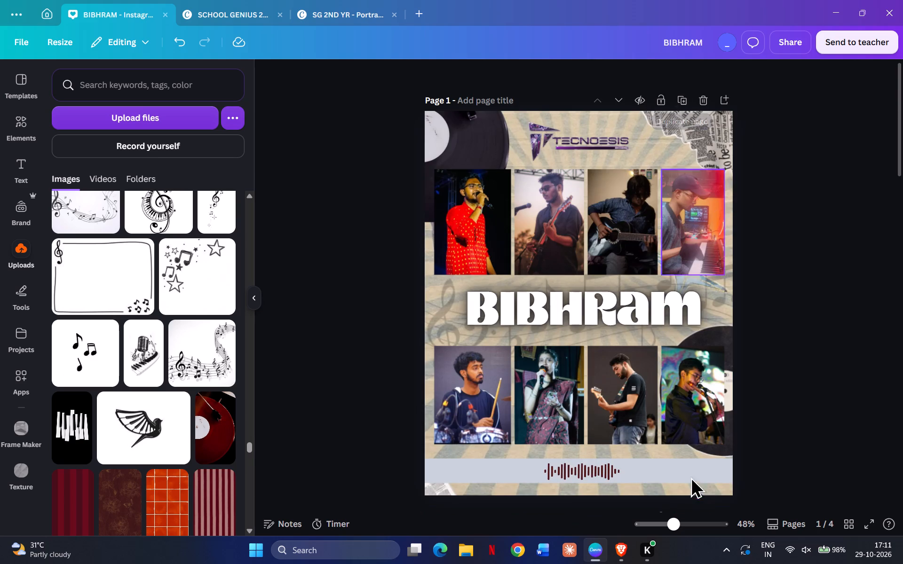
scroll(690, 482, "down", 4)
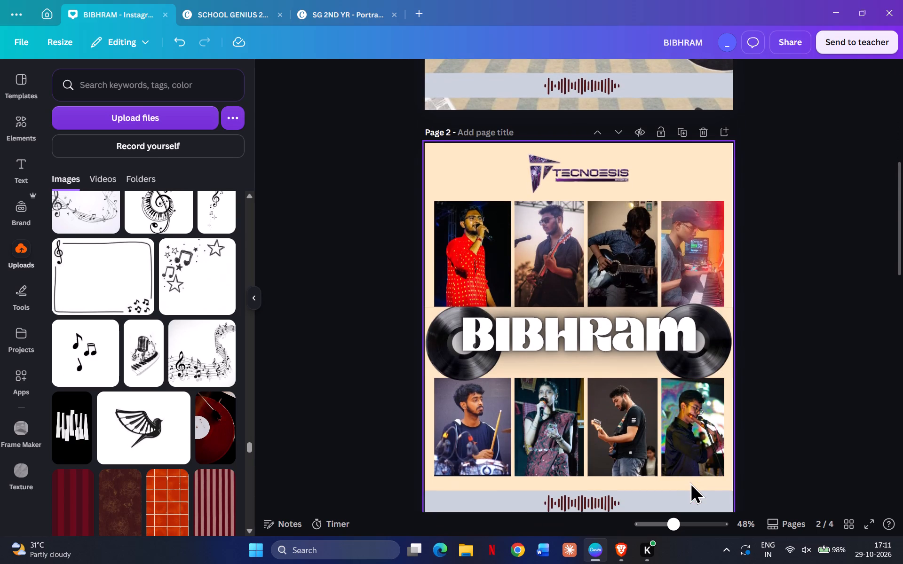
scroll(149, 393, "up", 20)
scroll(149, 393, "up", 2)
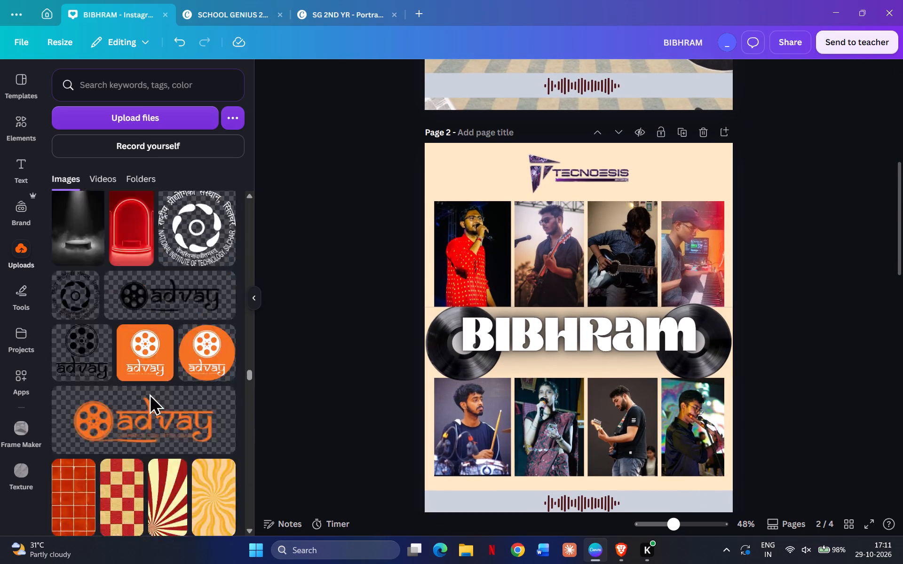
scroll(149, 393, "up", 20)
scroll(149, 393, "up", 1)
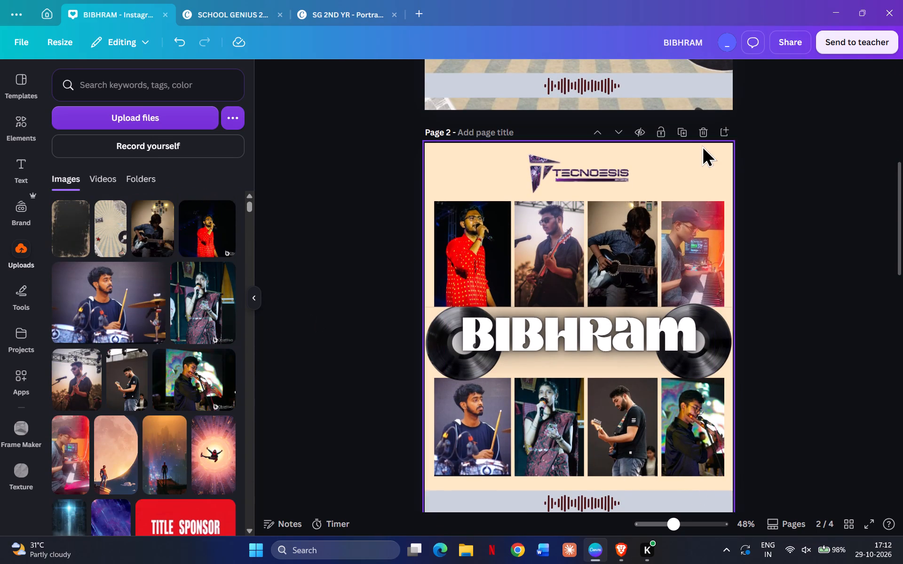
left_click(689, 161)
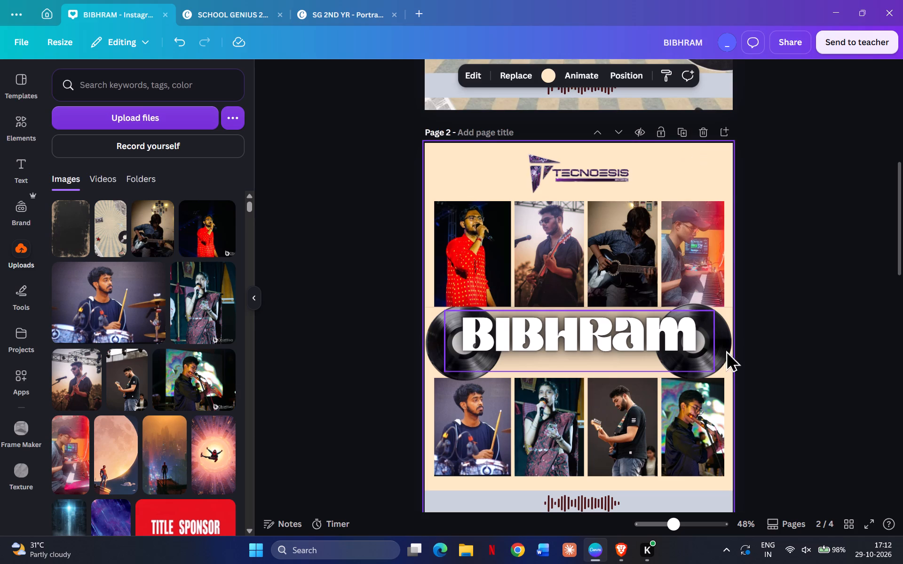
left_click(716, 358)
key("Delete")
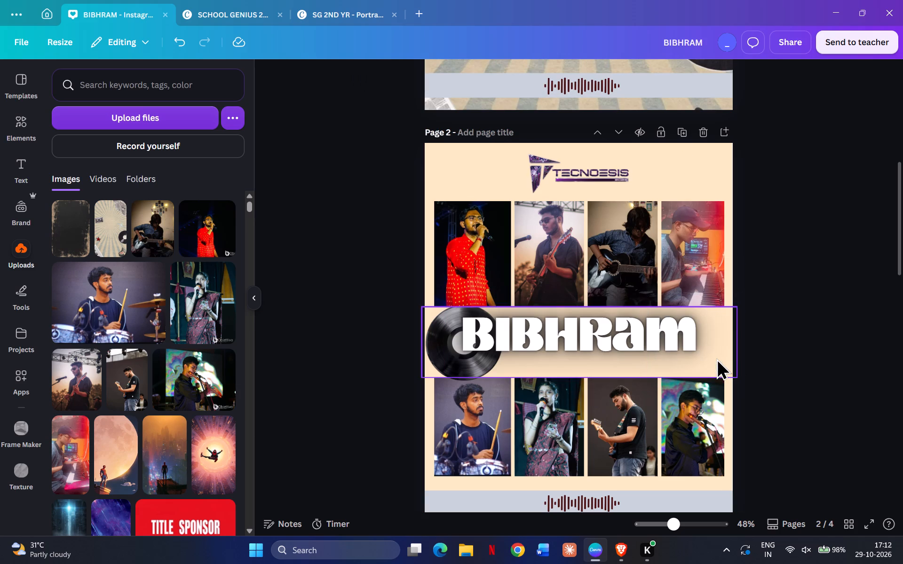
left_click(445, 352)
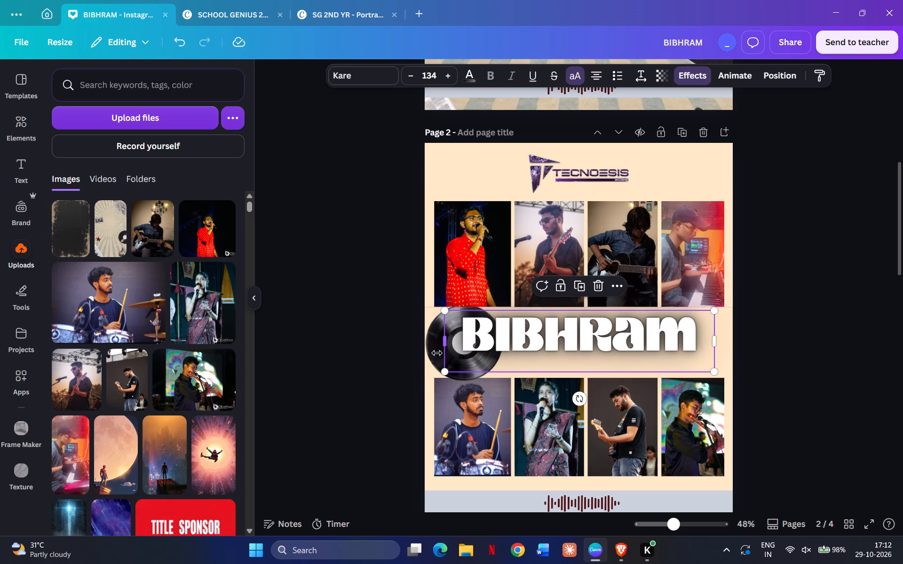
left_click(433, 354)
key("Delete")
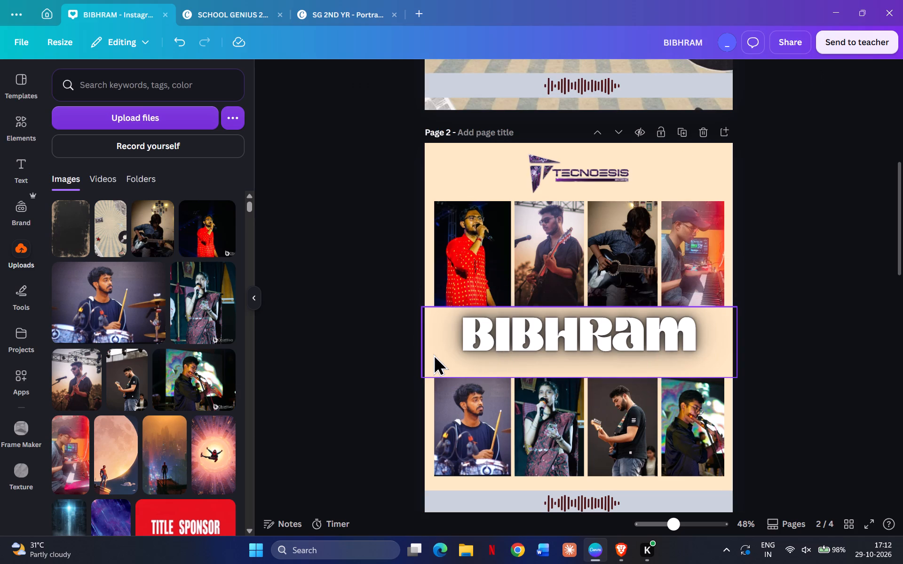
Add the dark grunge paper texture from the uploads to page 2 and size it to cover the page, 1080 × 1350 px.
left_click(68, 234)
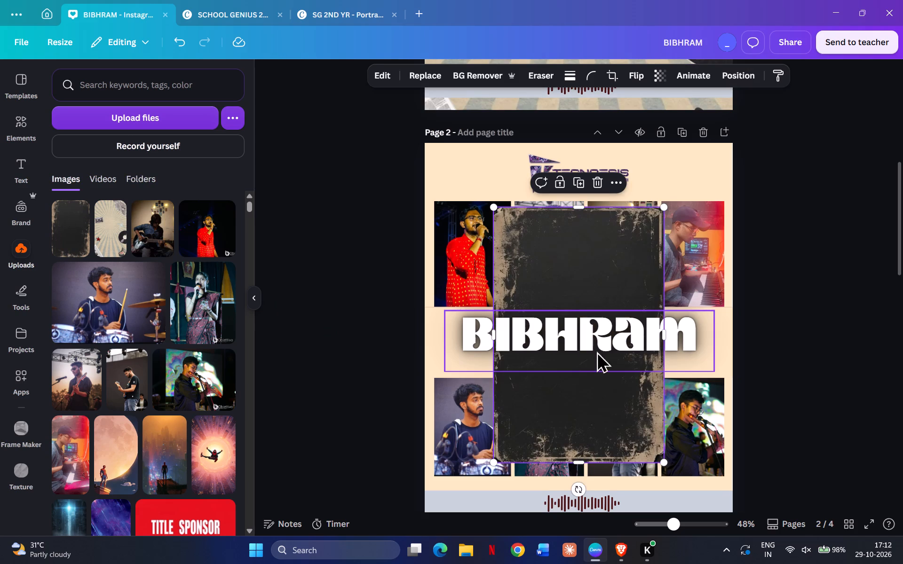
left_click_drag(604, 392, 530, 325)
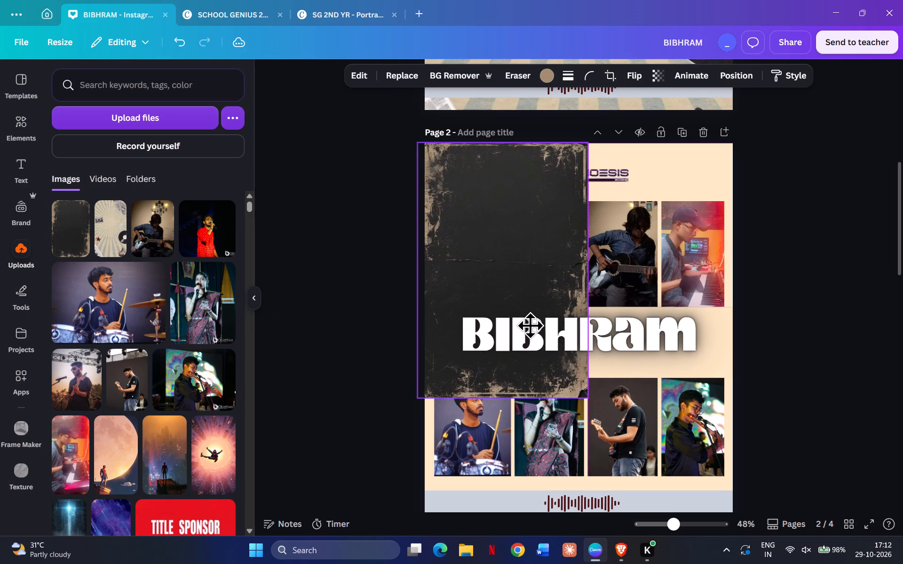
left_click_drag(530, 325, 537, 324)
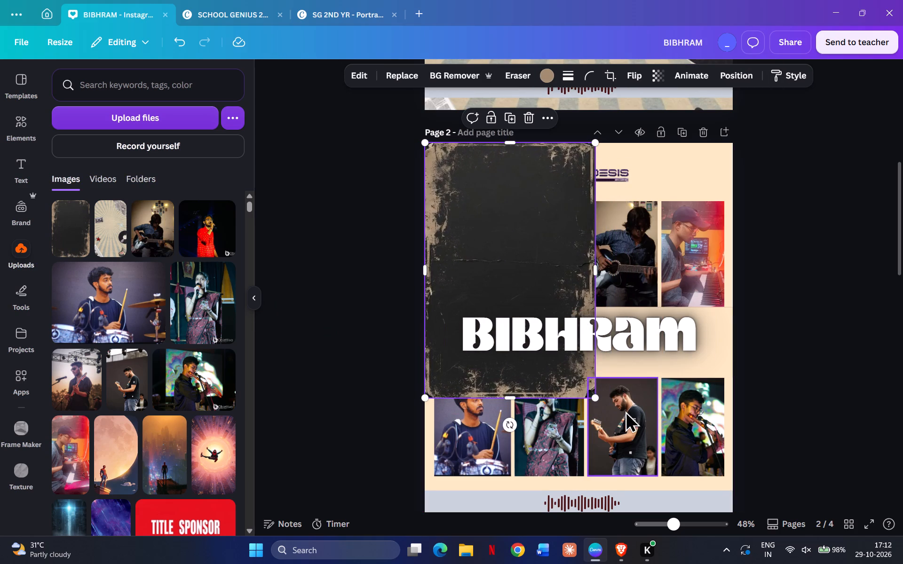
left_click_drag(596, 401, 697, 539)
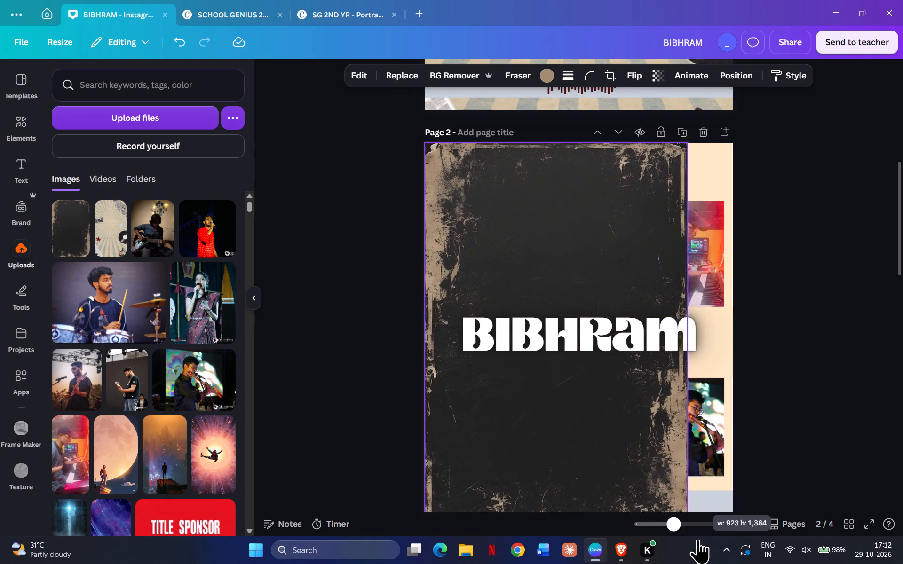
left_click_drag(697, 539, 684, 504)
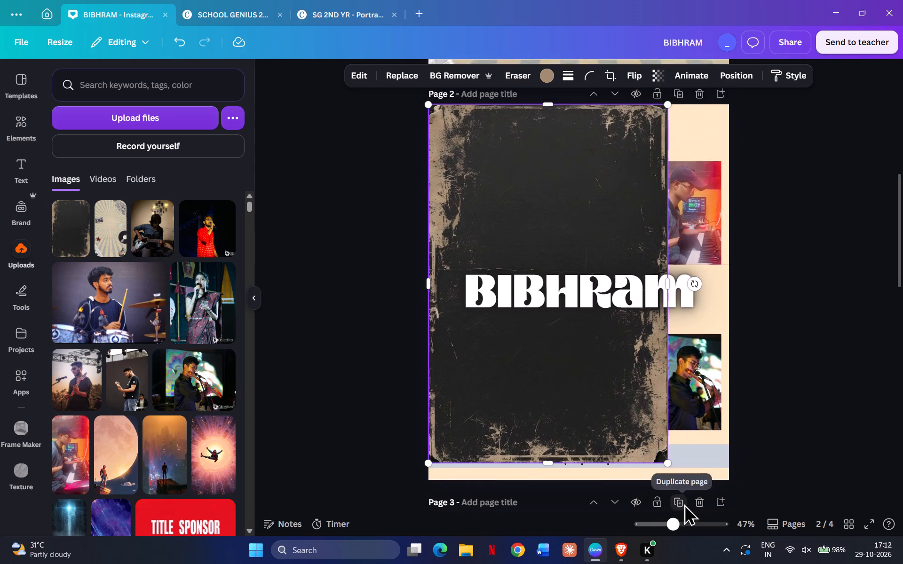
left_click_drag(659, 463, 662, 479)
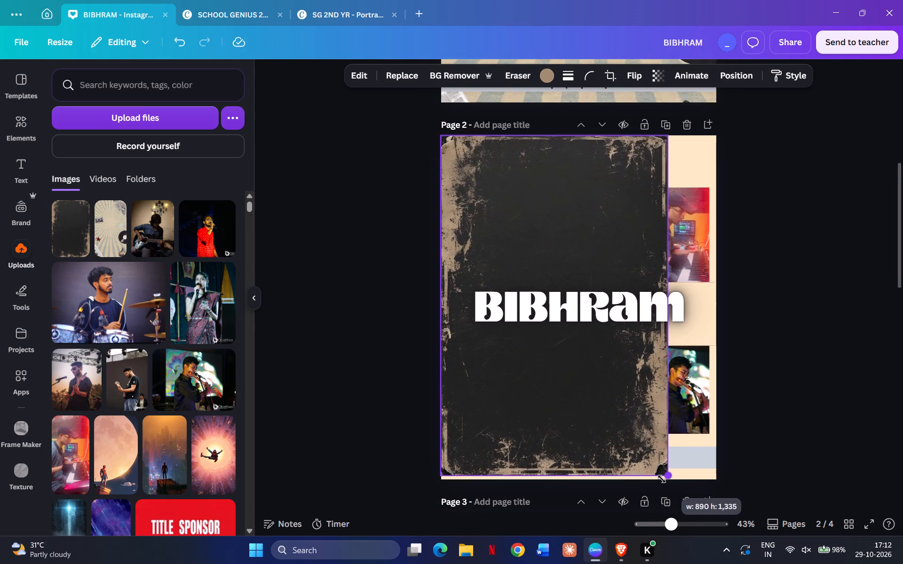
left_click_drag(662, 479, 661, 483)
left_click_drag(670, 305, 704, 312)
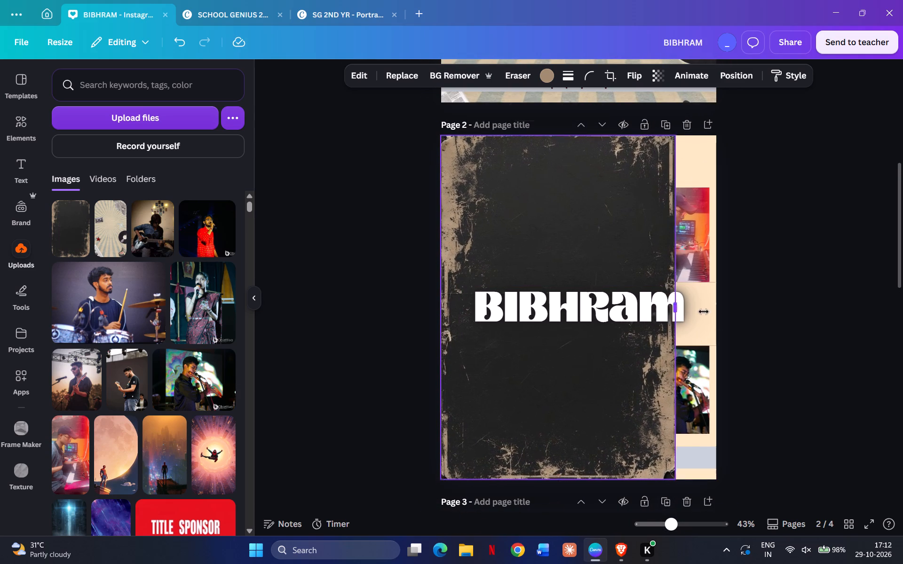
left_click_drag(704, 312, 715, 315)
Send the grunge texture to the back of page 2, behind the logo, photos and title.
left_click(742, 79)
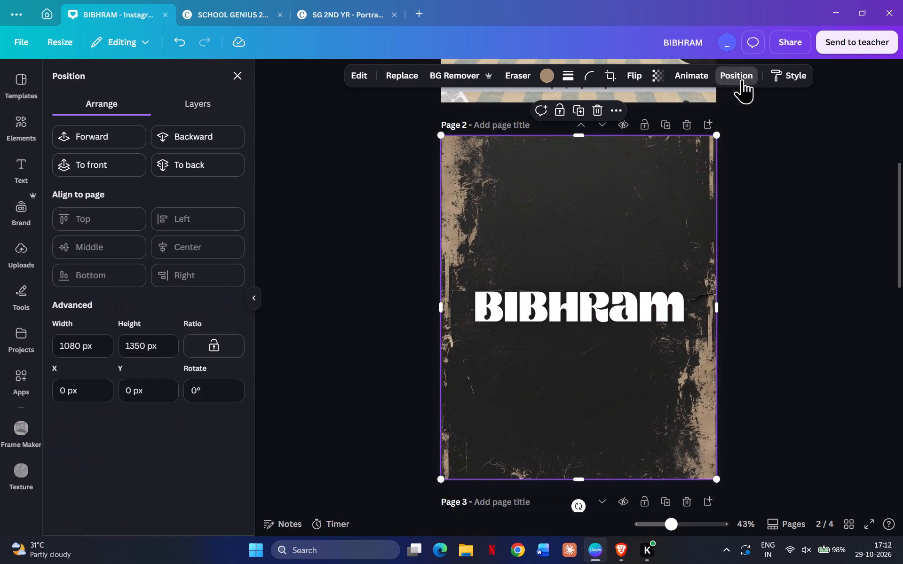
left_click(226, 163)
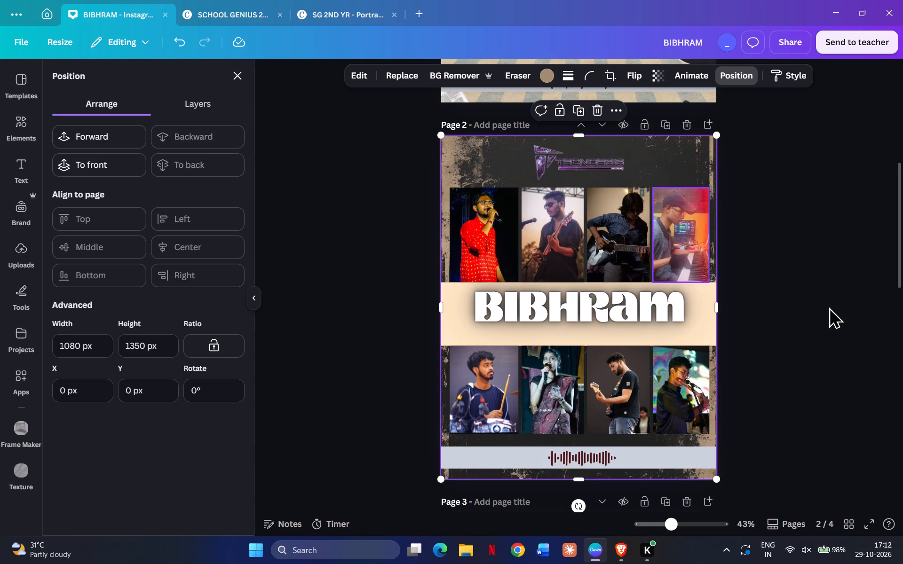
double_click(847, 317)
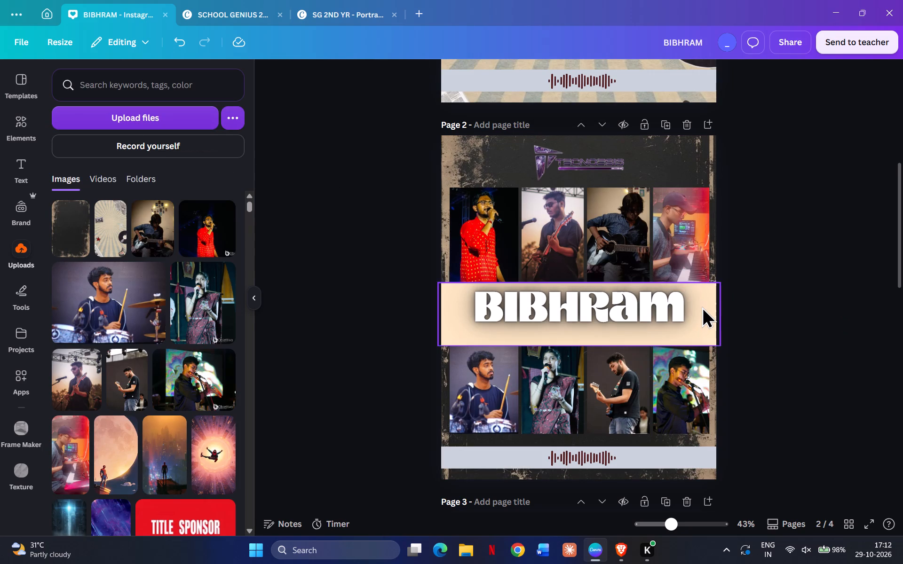
Delete the cream band and the dark red band behind the BIBHRAM title on page 2.
left_click(702, 306)
key("Delete")
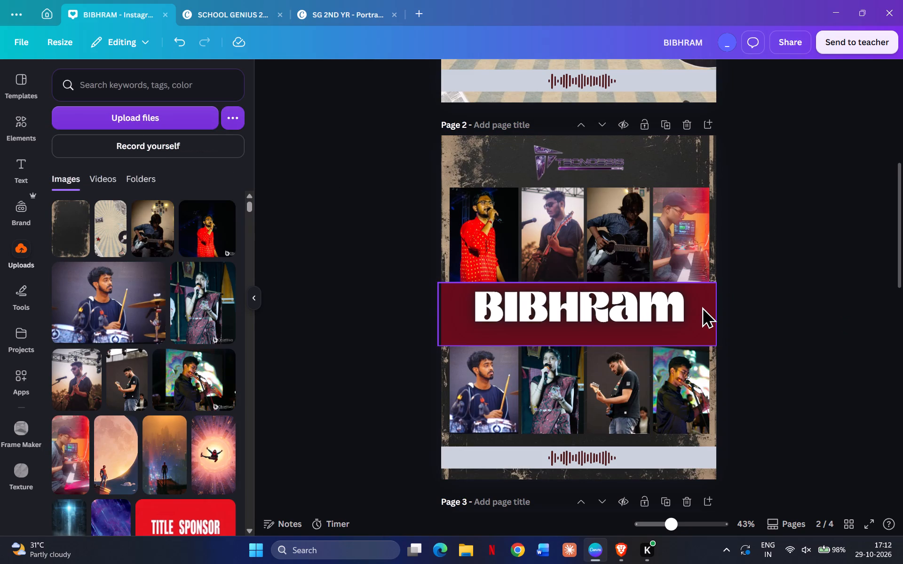
left_click(702, 306)
key("Delete")
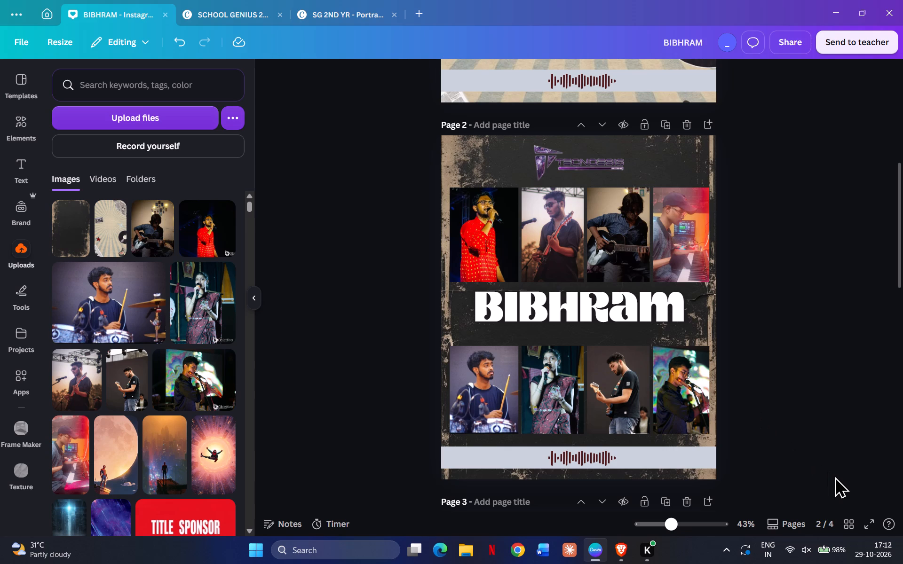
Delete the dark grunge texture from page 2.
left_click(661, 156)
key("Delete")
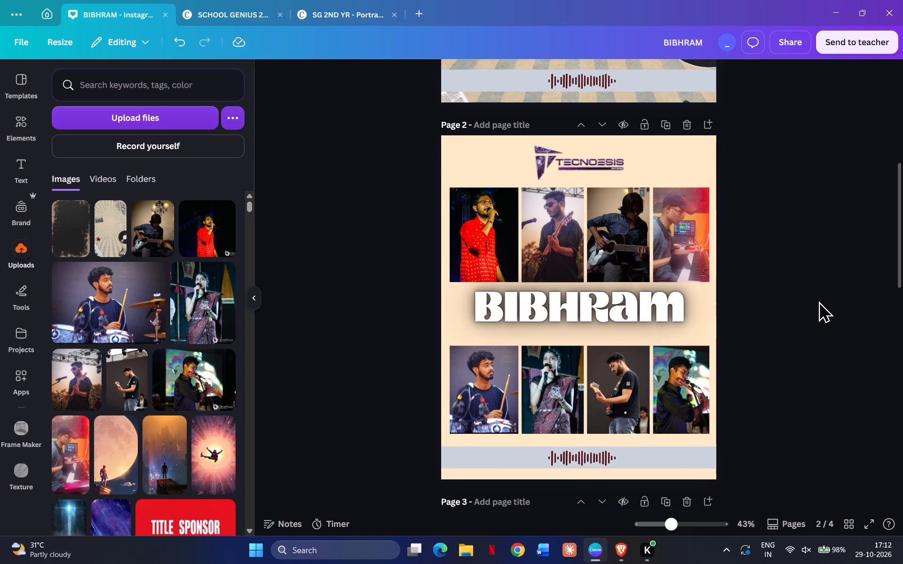
In the Brave browser, find the crumpled-paper collage with a guitar, stars and newspaper cut-outs on Pinterest and download its image.
left_click(818, 301)
scroll(818, 301, "up", 6)
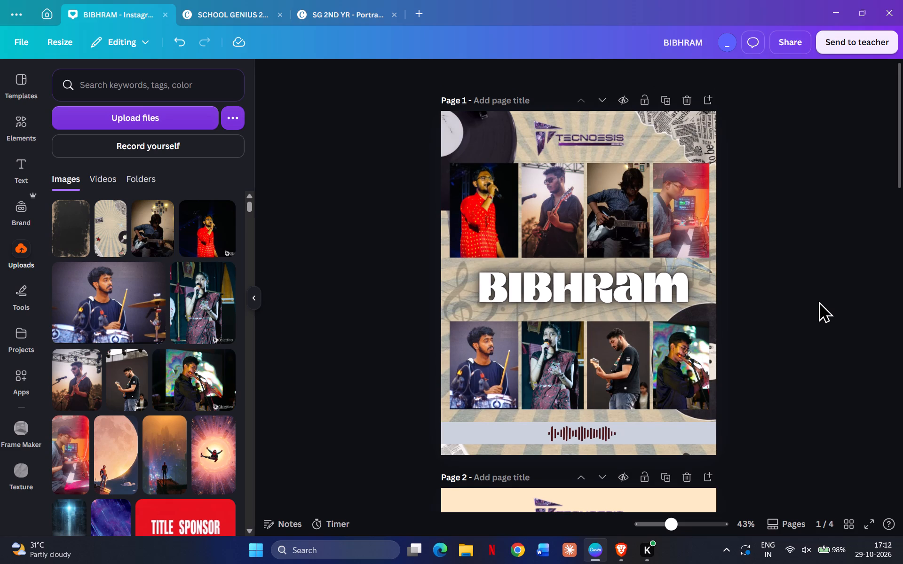
left_click(818, 301)
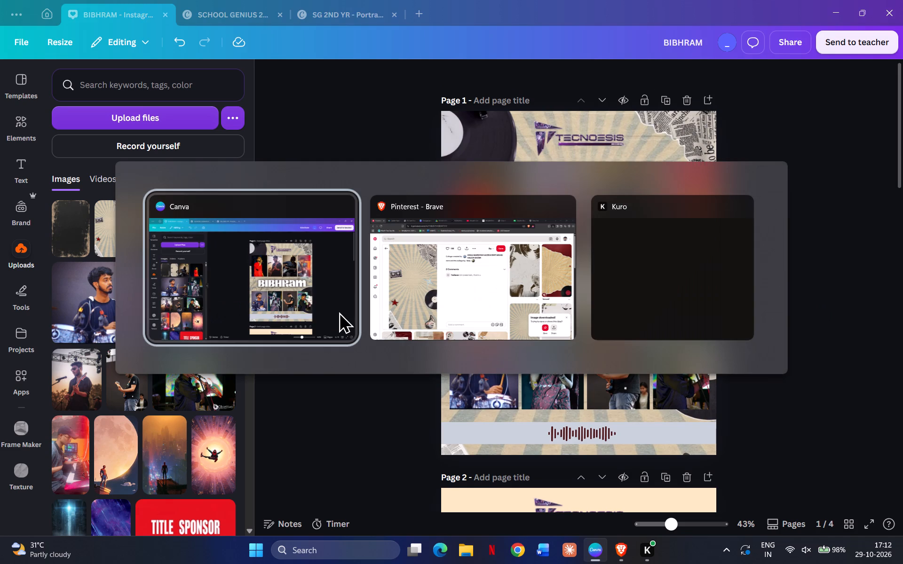
scroll(427, 351, "down", 3)
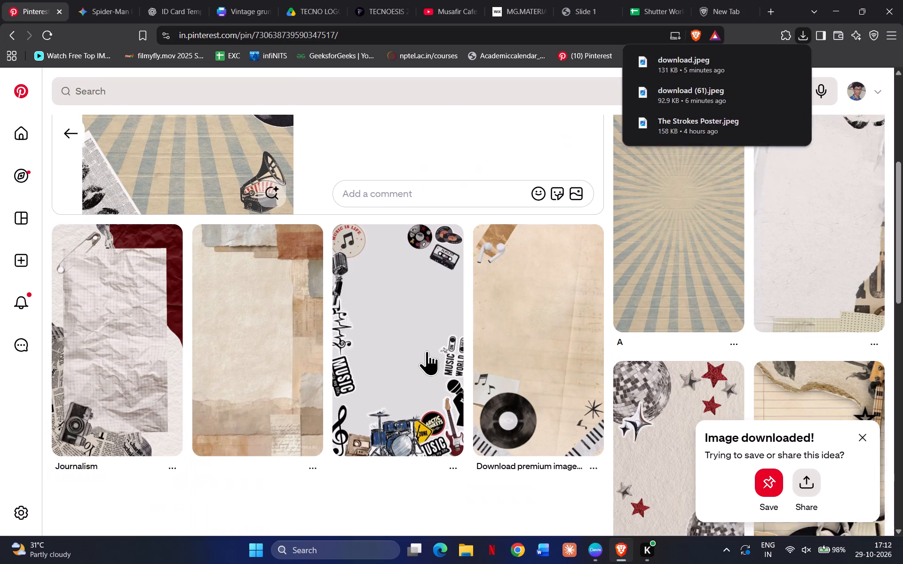
scroll(427, 351, "down", 1)
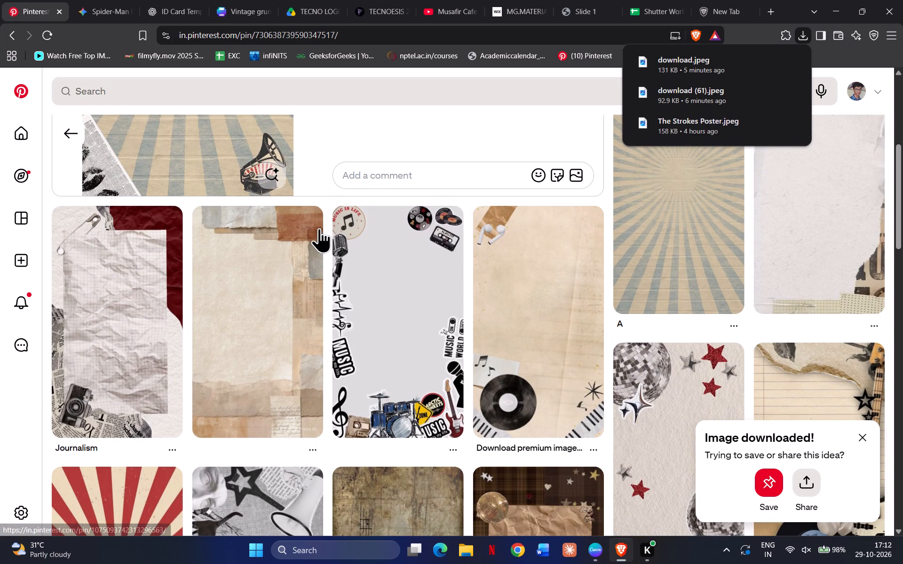
scroll(324, 227, "down", 4)
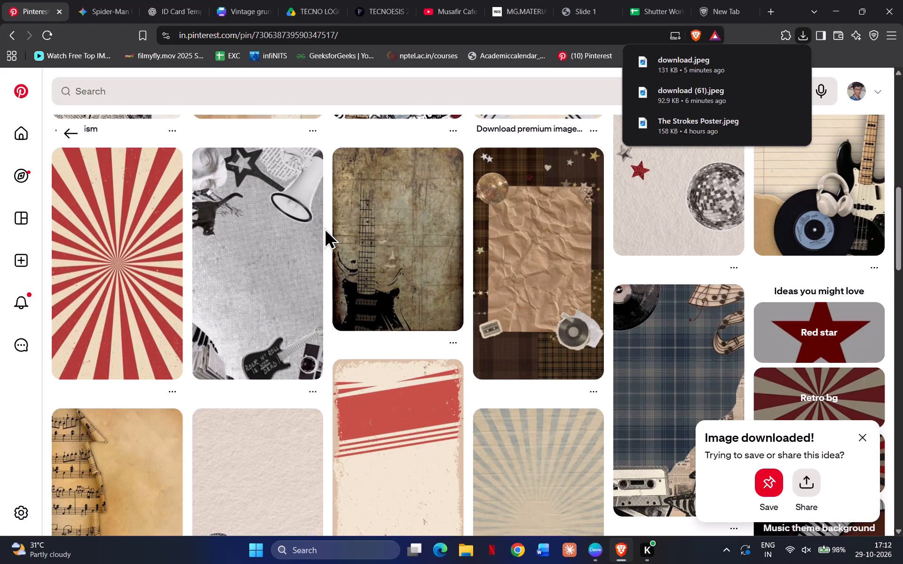
scroll(324, 227, "down", 7)
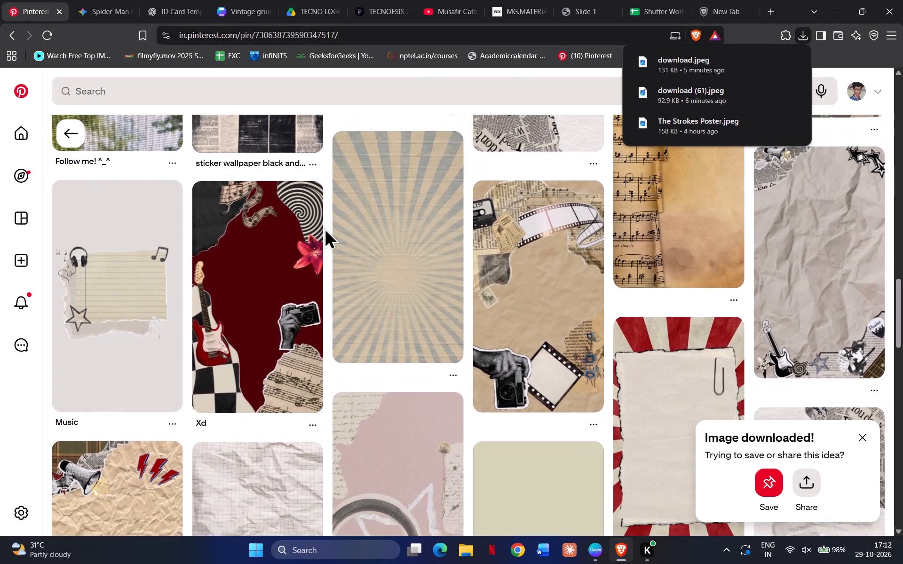
left_click(819, 226)
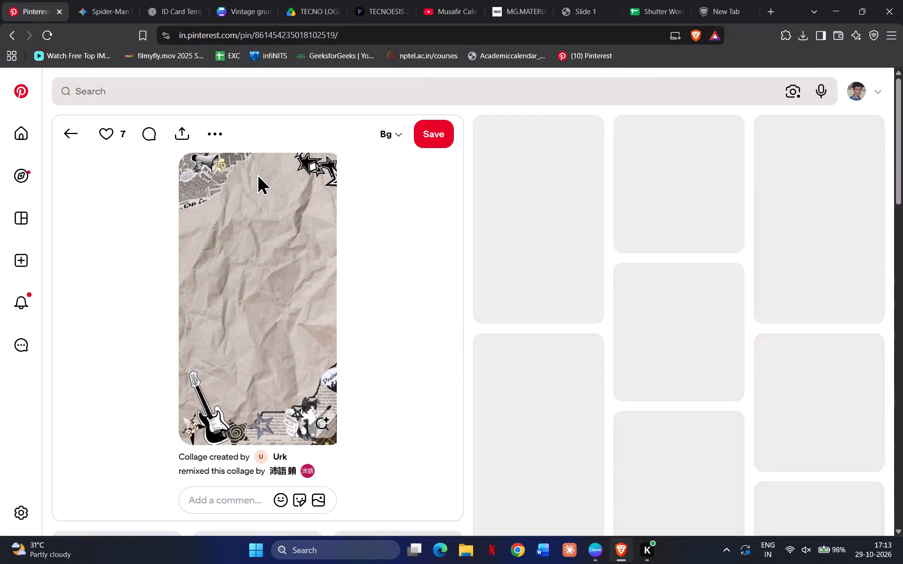
left_click(223, 133)
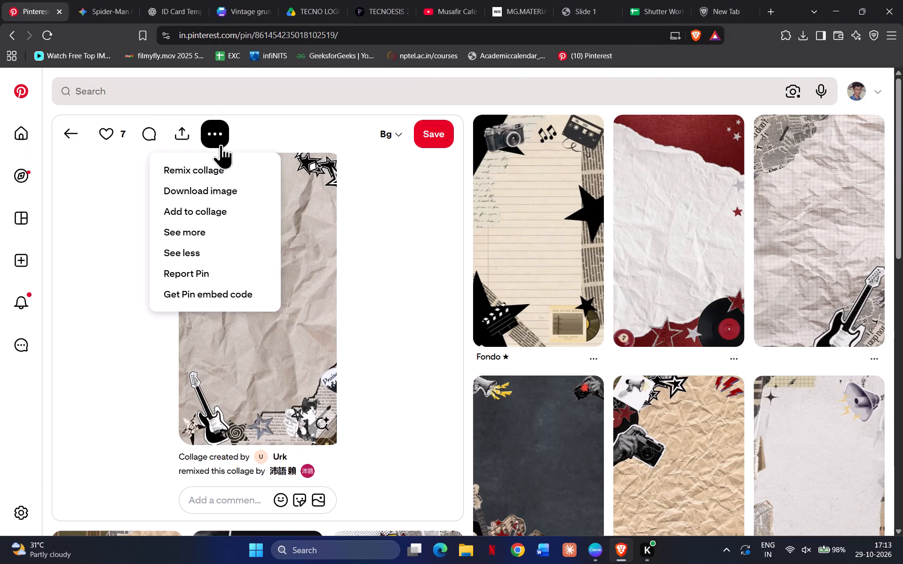
left_click(224, 195)
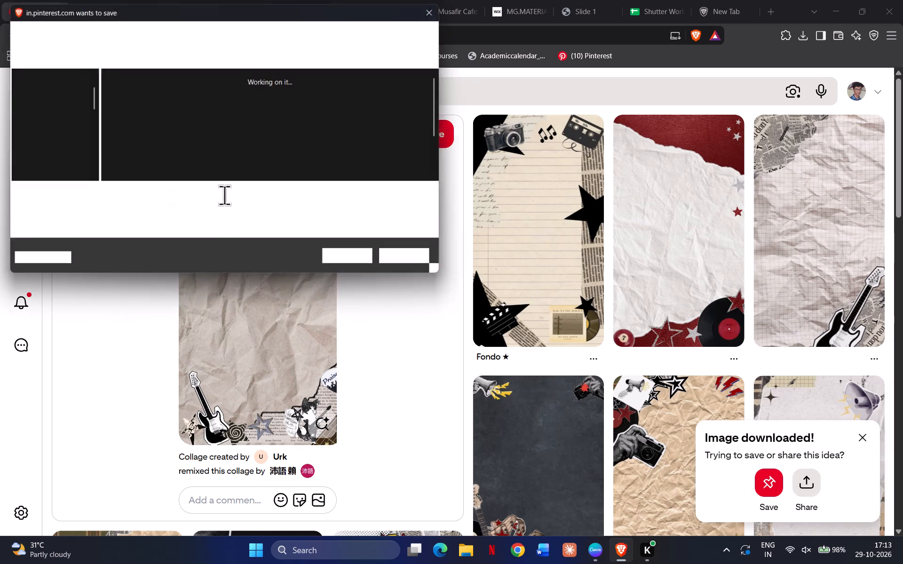
left_click(347, 261)
Switch back to Canva and duplicate page 1 of the BIBHRAM poster.
key("alt+Tab")
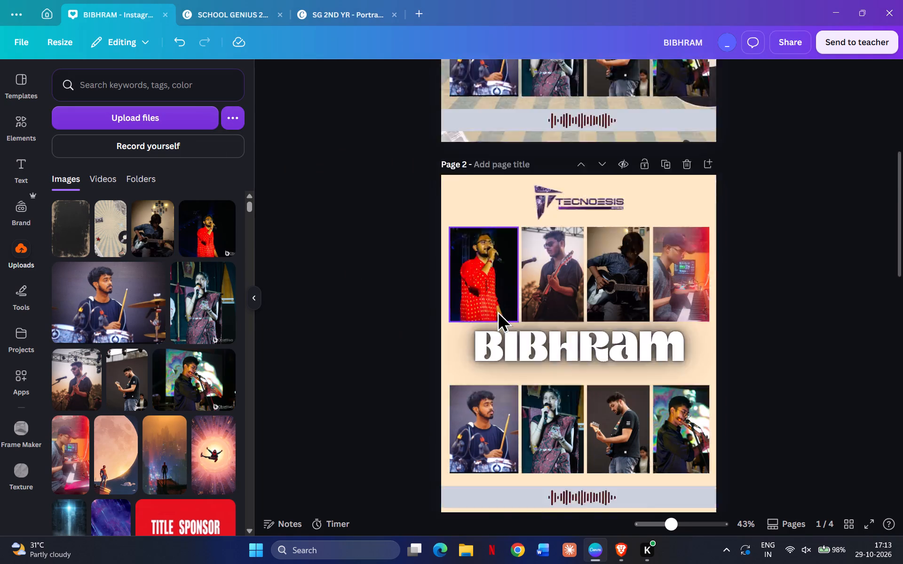
left_click(671, 104)
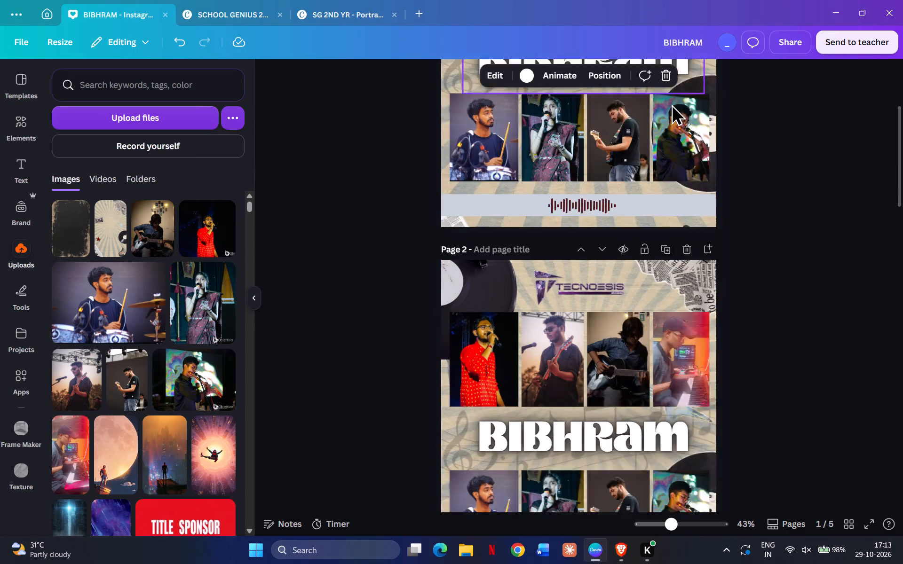
Delete the sunburst collage background and the vinyl record in the upper-left corner from the duplicated page 2.
left_click(643, 147)
key("Delete")
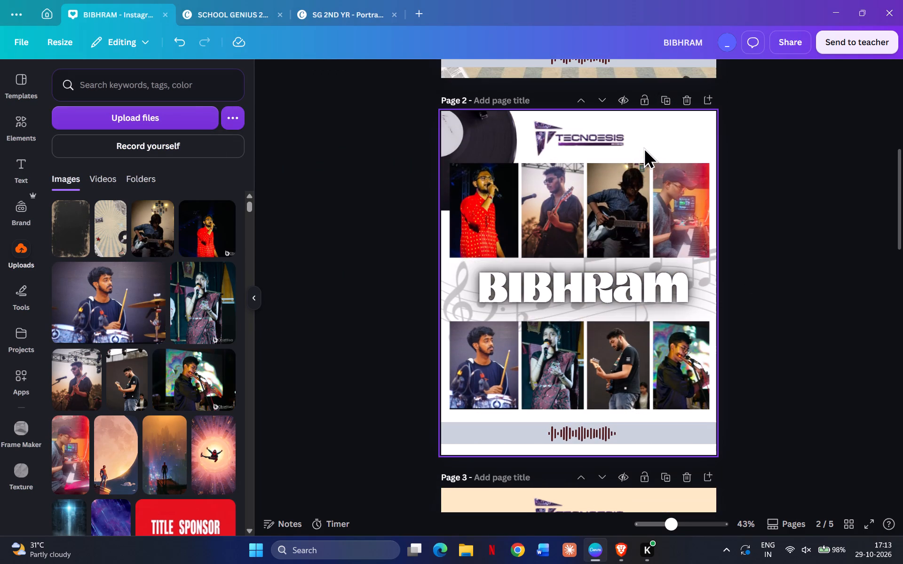
left_click(449, 125)
key("Delete")
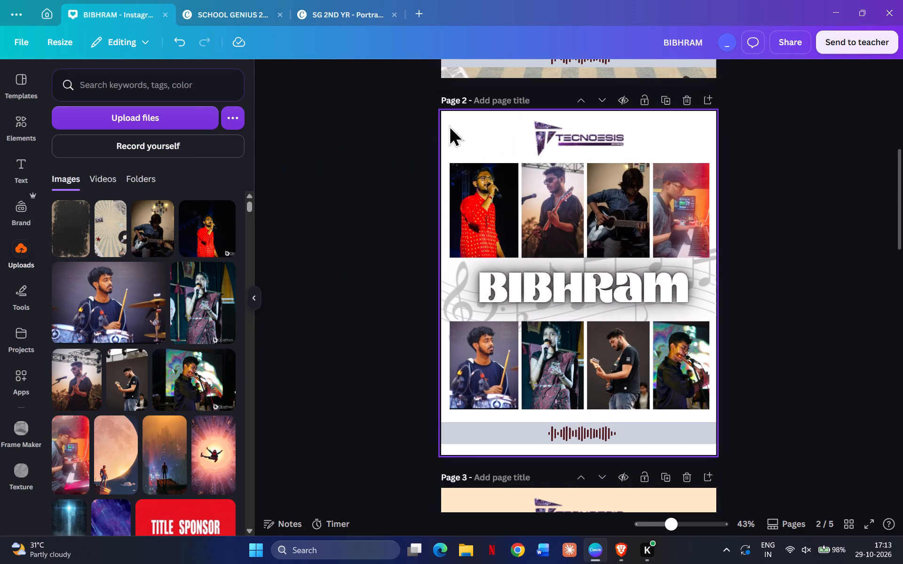
Upload the crumpled-paper collage image download (1) from the New folder inside Designs.
left_click(122, 117)
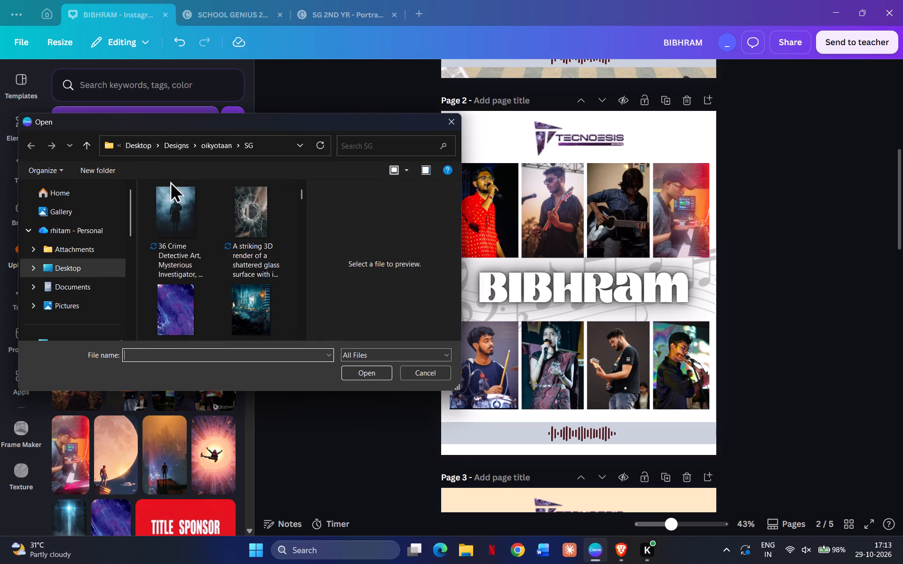
scroll(222, 258, "down", 1)
left_click(177, 150)
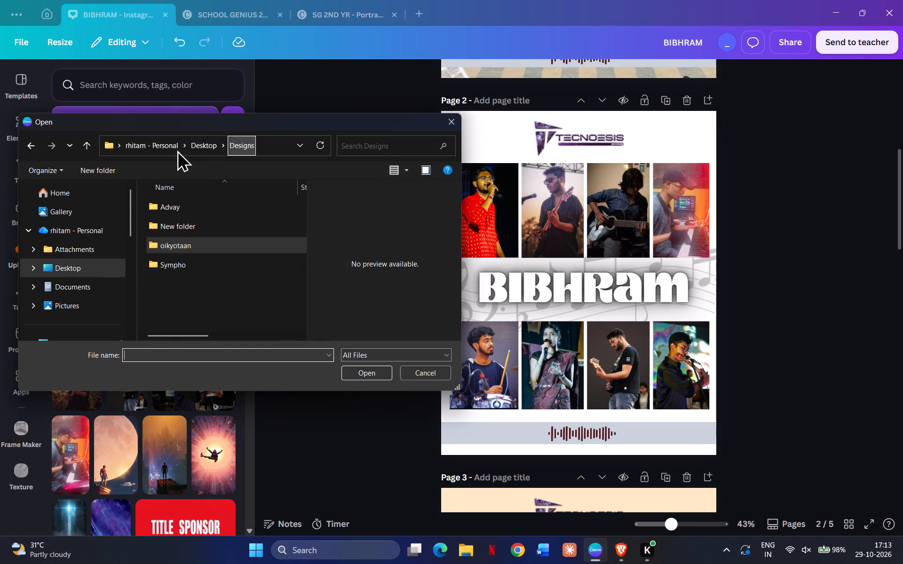
double_click(195, 234)
scroll(204, 258, "down", 1)
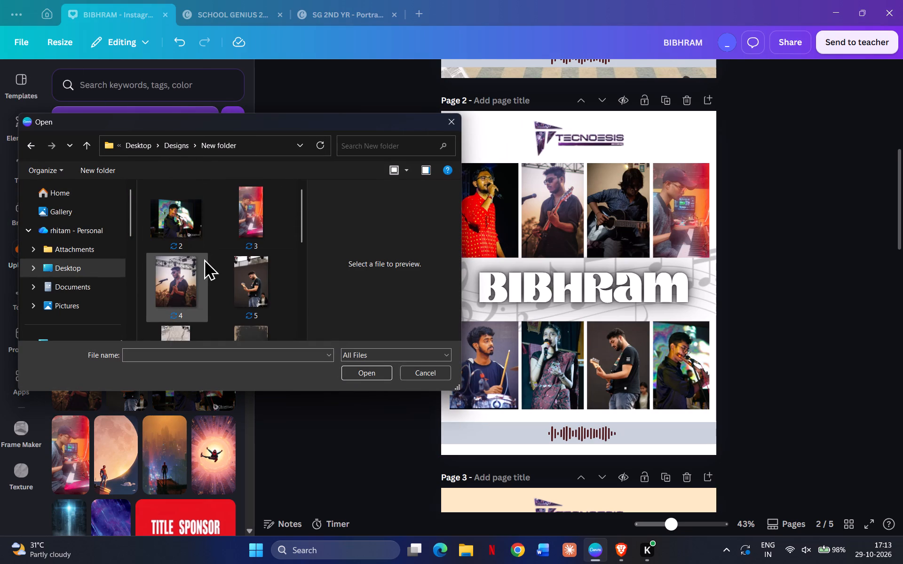
scroll(204, 258, "down", 1)
left_click_drag(193, 254, 164, 491)
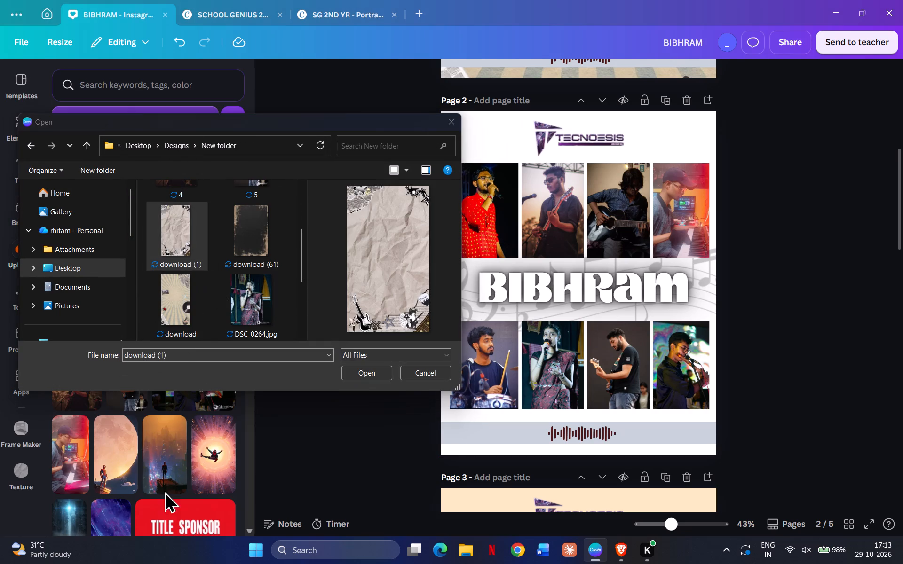
left_click(452, 129)
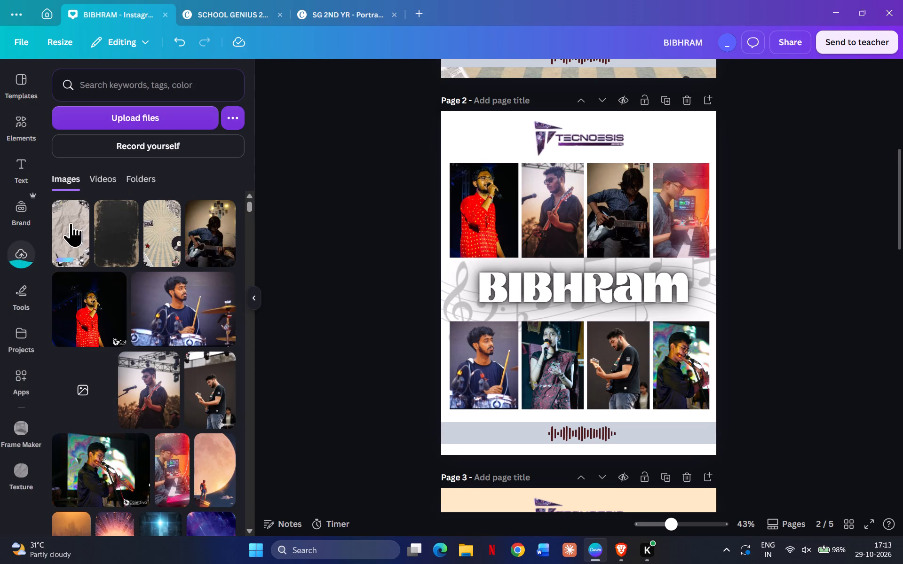
Add the uploaded crumpled-paper collage to page 2, align it with the page's top-left corner and scale it to the page's full height.
left_click(58, 236)
left_click_drag(606, 251, 532, 210)
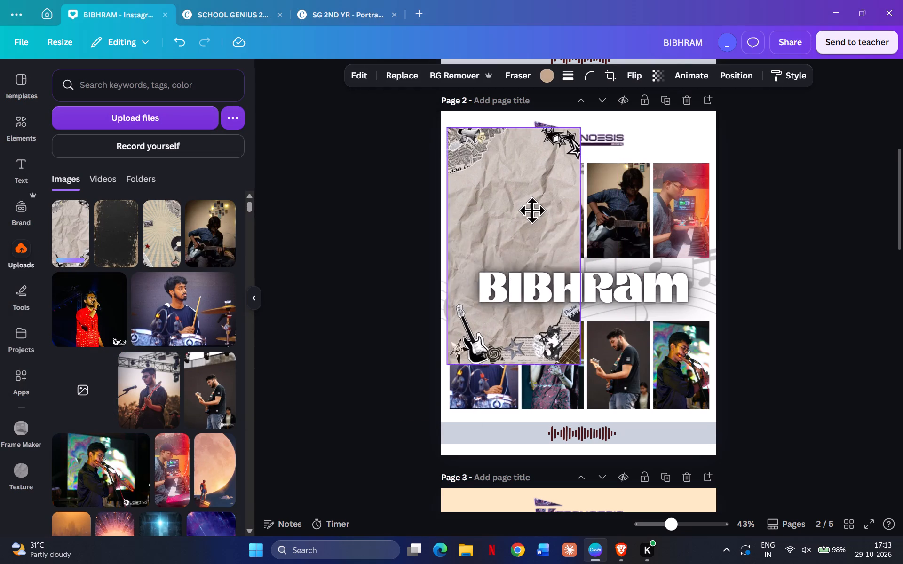
left_click_drag(532, 210, 537, 196)
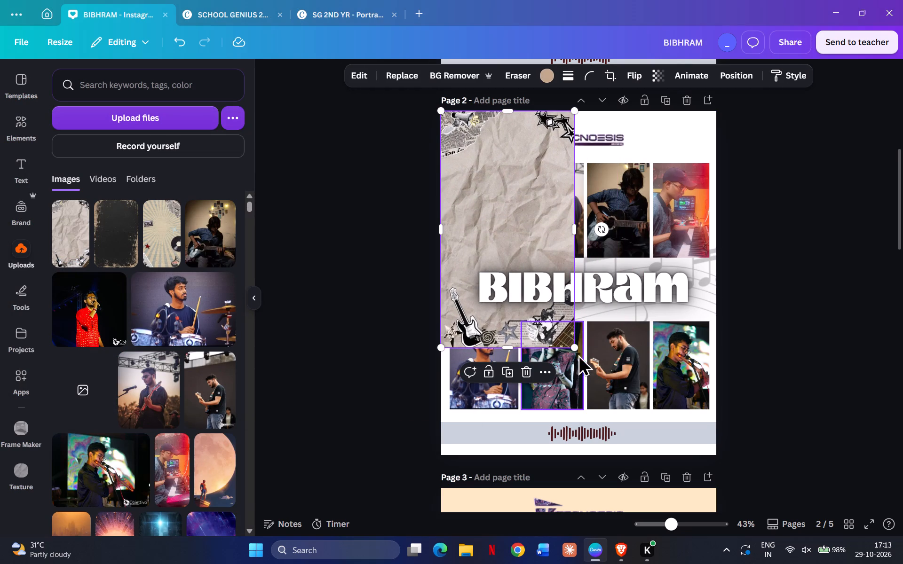
left_click_drag(573, 347, 658, 454)
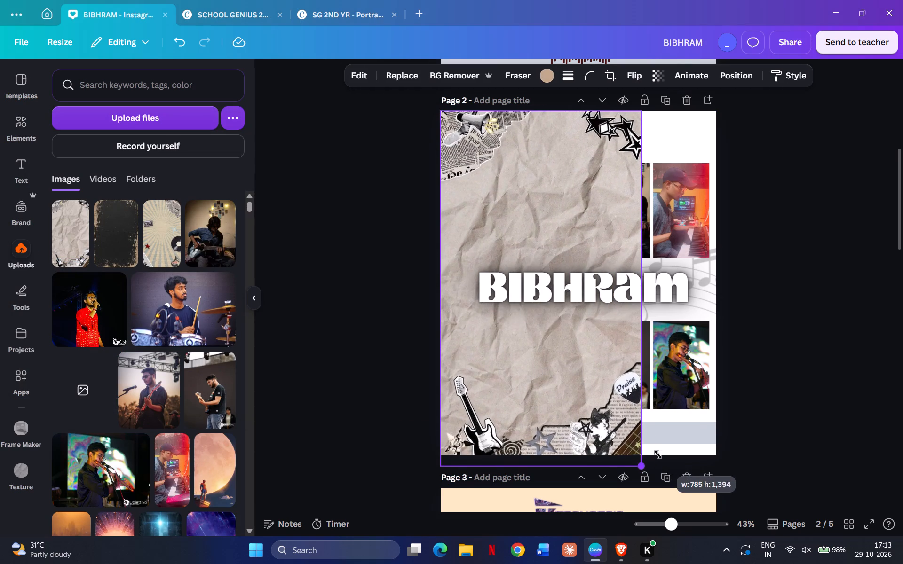
left_click_drag(658, 454, 650, 445)
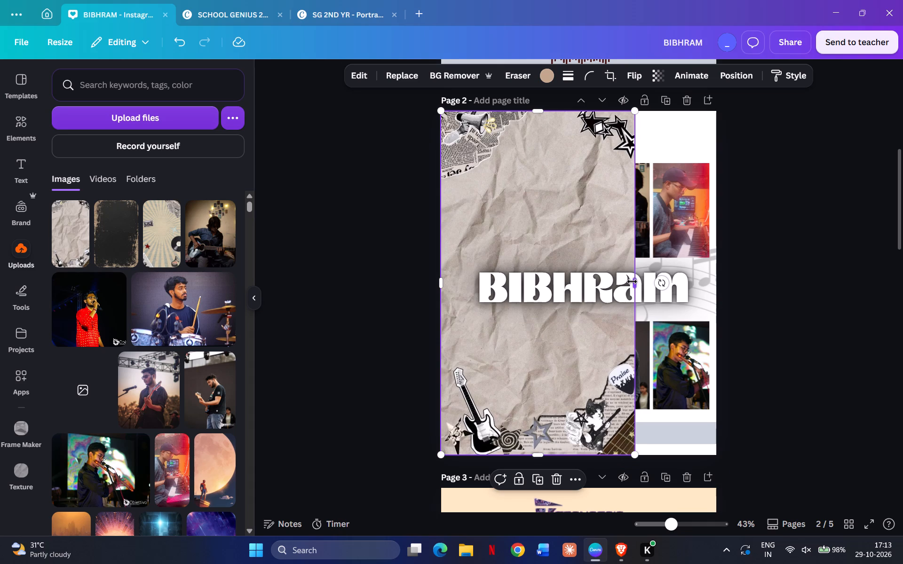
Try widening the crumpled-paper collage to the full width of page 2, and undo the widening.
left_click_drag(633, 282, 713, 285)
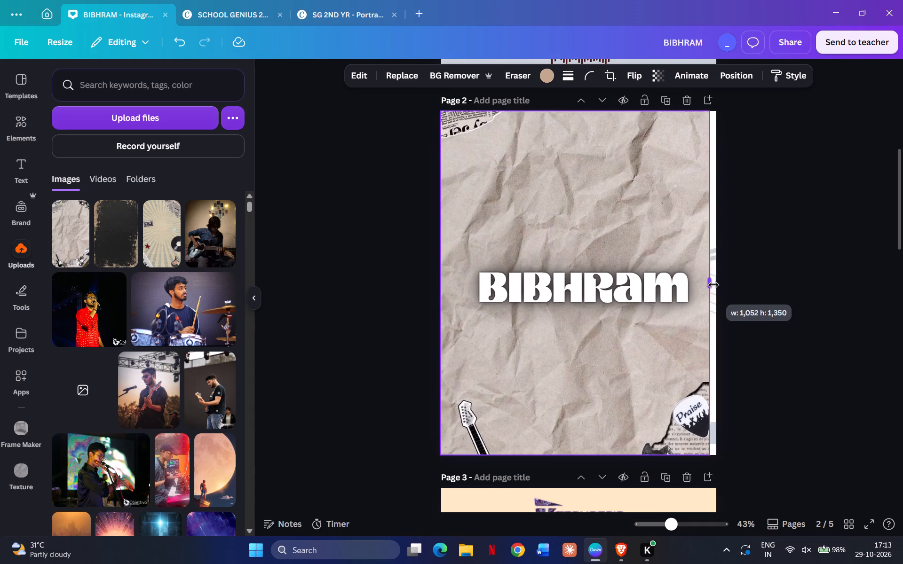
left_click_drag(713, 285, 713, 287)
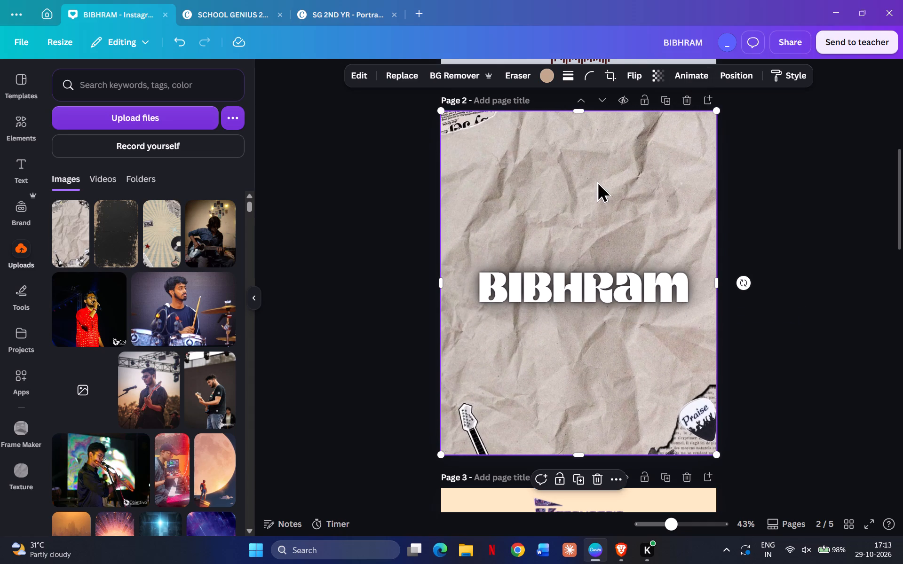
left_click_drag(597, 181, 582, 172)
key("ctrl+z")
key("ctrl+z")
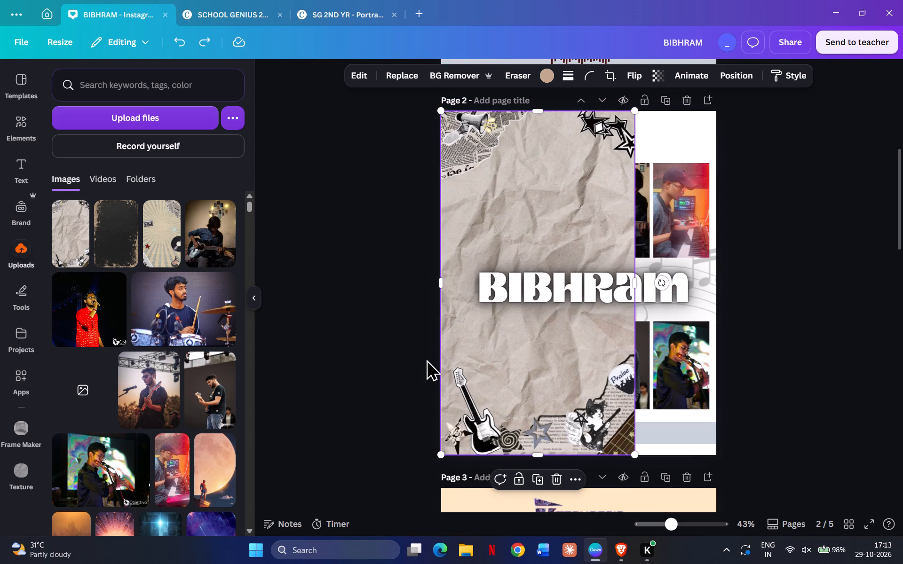
Scale the crumpled-paper collage down to just under half the page's width, keeping it in the page's top-left corner.
left_click_drag(634, 454, 624, 438)
left_click_drag(624, 438, 562, 332)
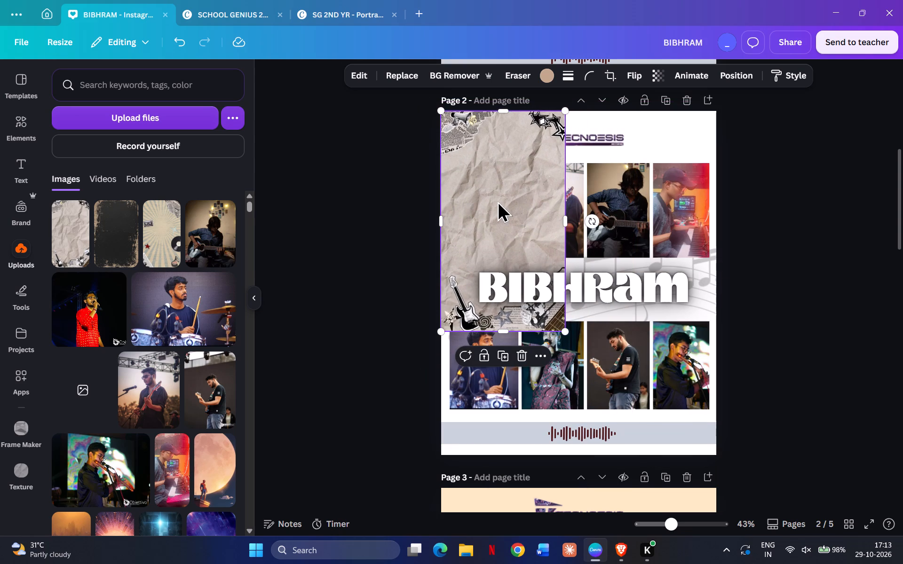
Duplicate the scaled-down crumpled-paper collage in place on page 2.
left_click(491, 204)
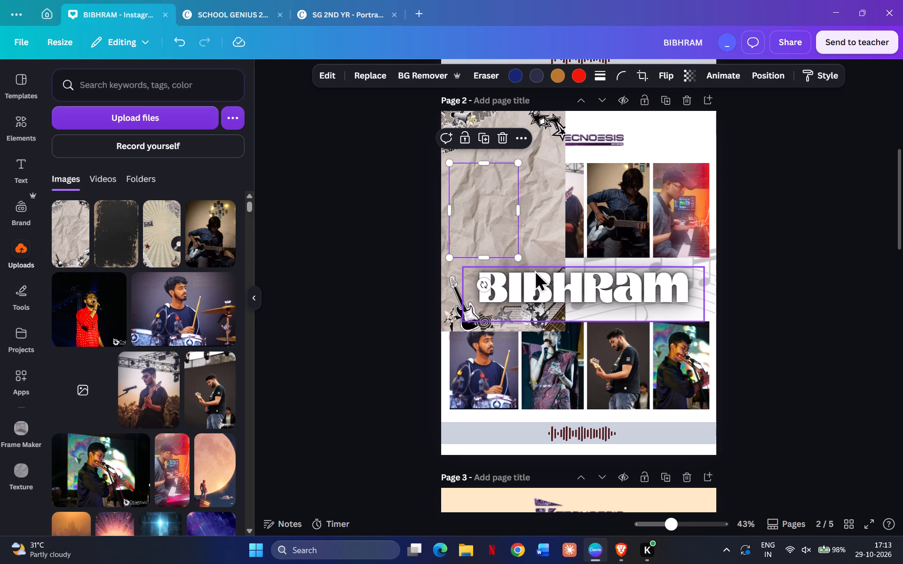
left_click(528, 195)
left_click(528, 195)
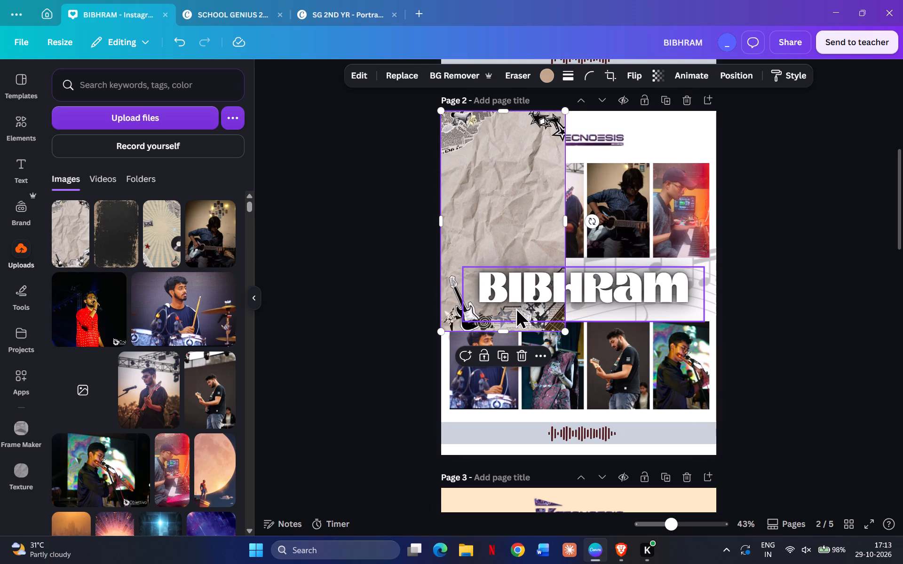
left_click(501, 360)
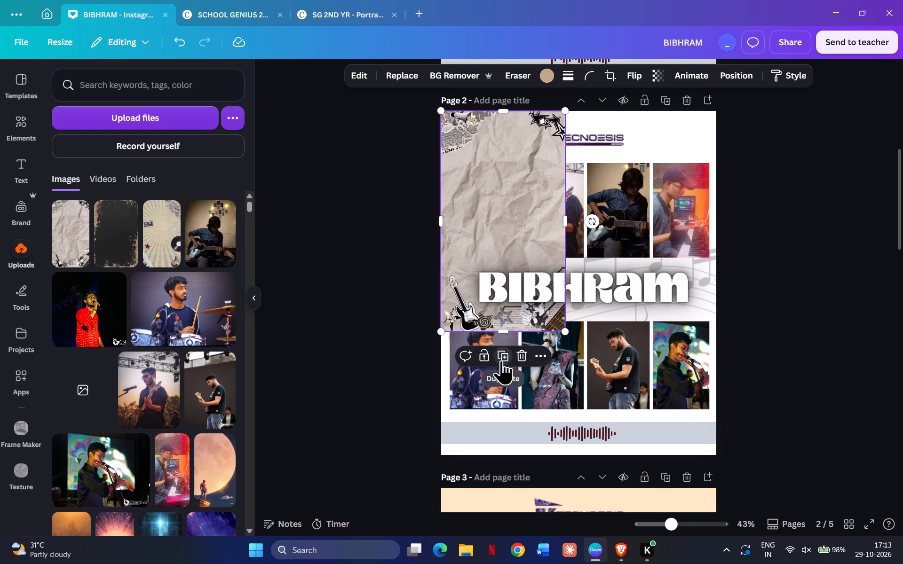
left_click(532, 174)
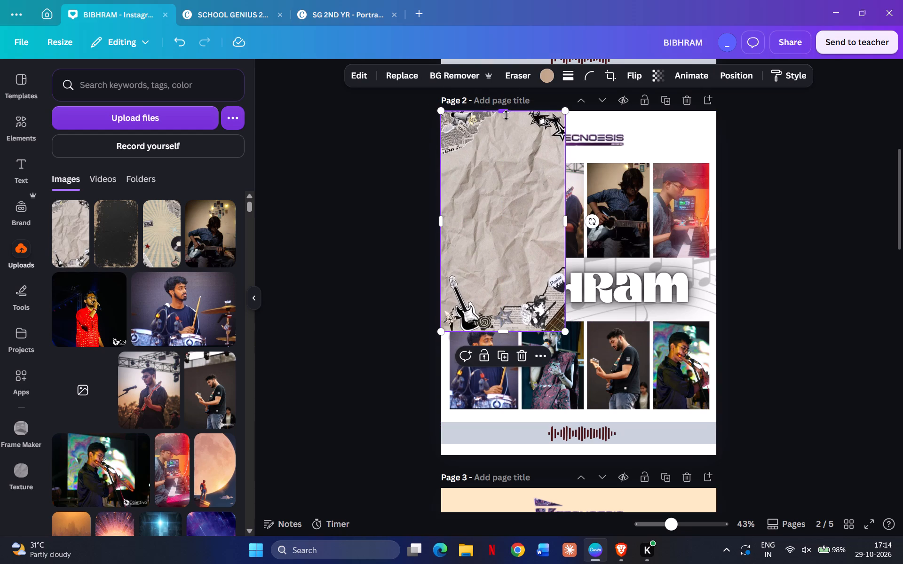
Crop the top off the duplicated collage, keeping its lower guitar and cut-outs section, and move it to the page's bottom-left corner.
left_click_drag(506, 115, 507, 246)
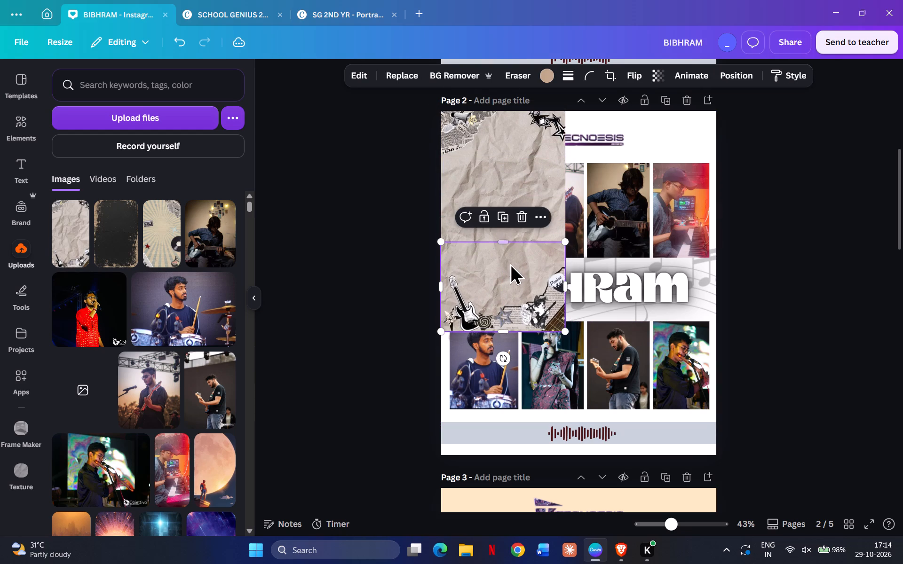
left_click_drag(510, 268, 512, 395)
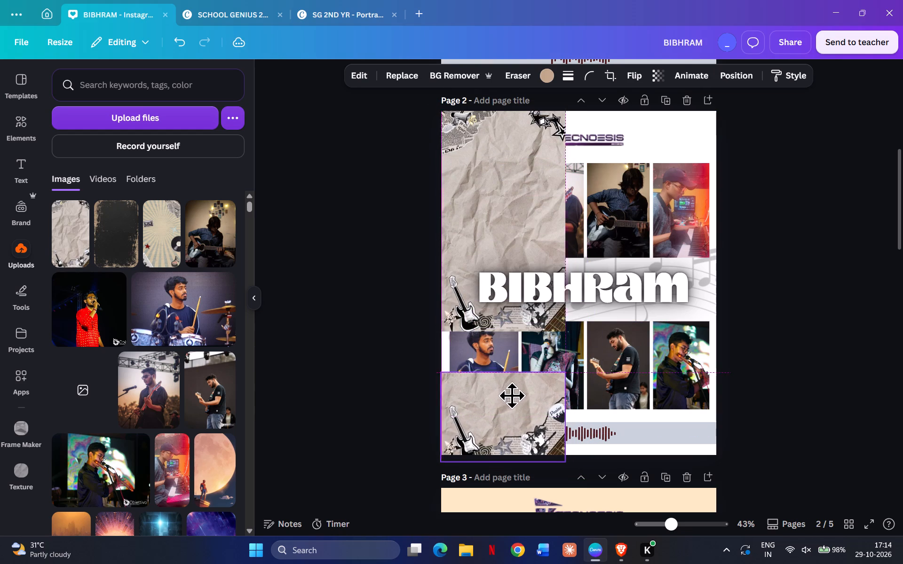
left_click_drag(512, 395, 509, 391)
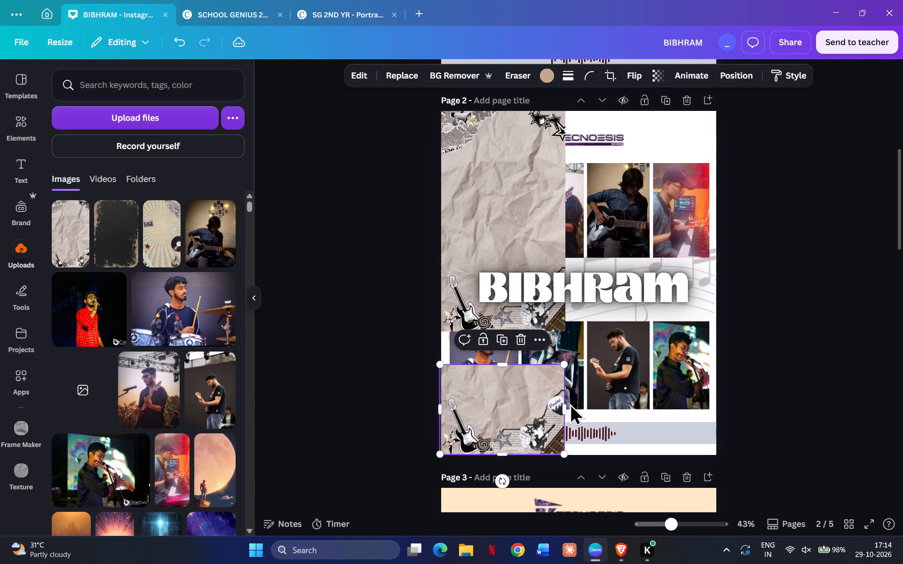
double_click(570, 412)
left_click(555, 413)
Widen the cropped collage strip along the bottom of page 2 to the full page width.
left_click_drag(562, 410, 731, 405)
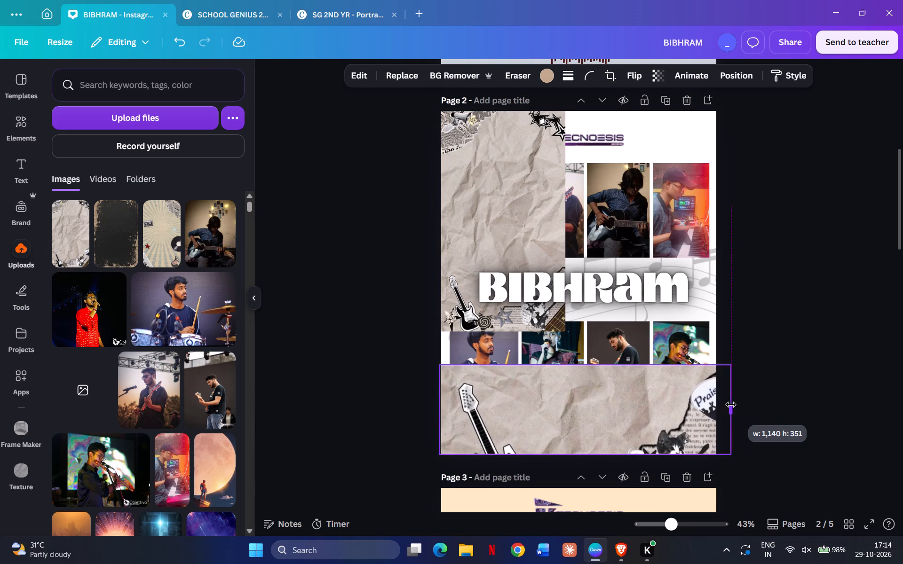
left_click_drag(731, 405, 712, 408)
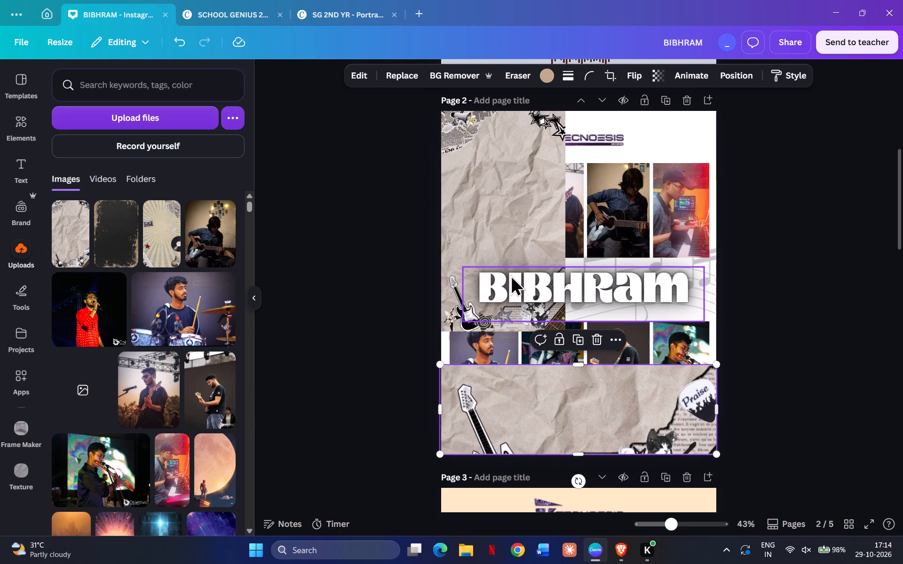
Stretch the upper crumpled-paper collage over the whole of page 2, to about 1080 by 1347 px.
left_click(507, 214)
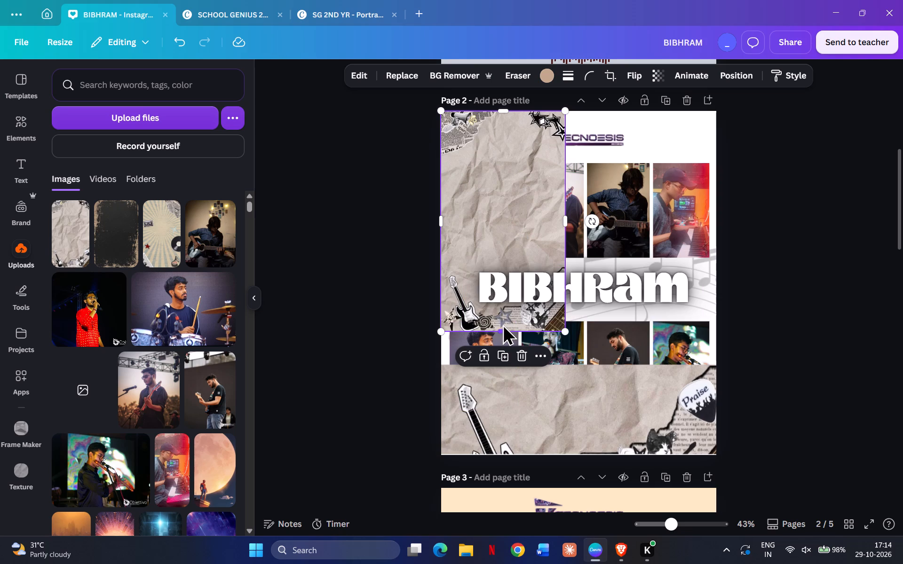
left_click_drag(566, 219, 677, 223)
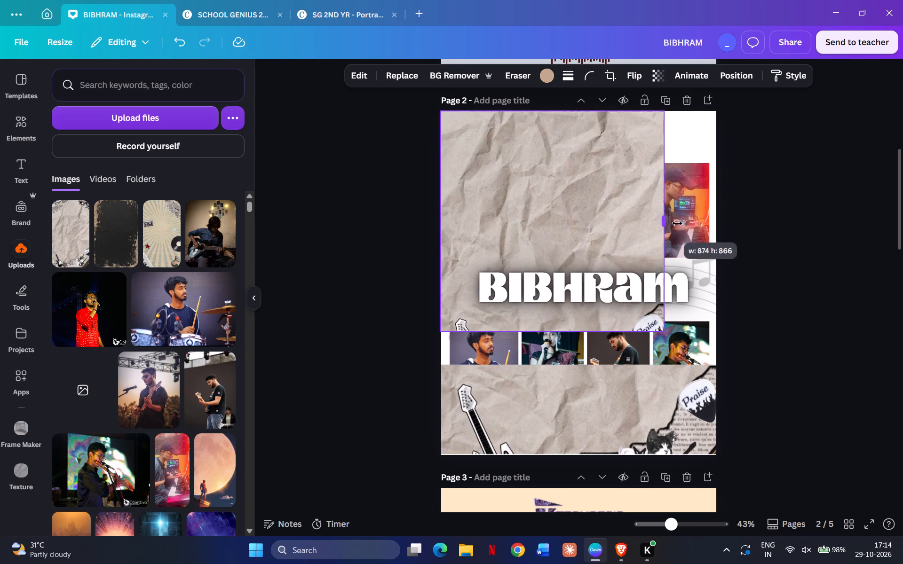
left_click_drag(677, 223, 714, 242)
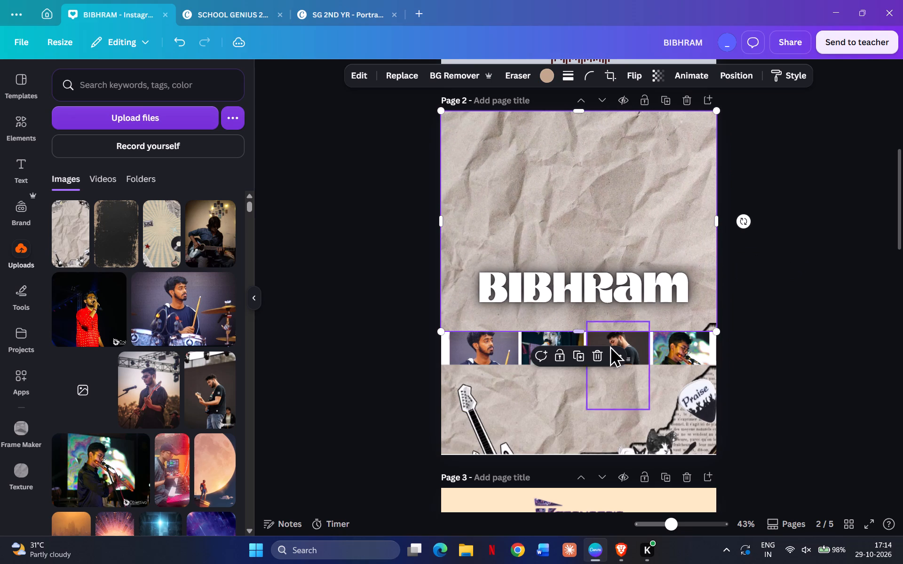
left_click_drag(578, 329, 591, 446)
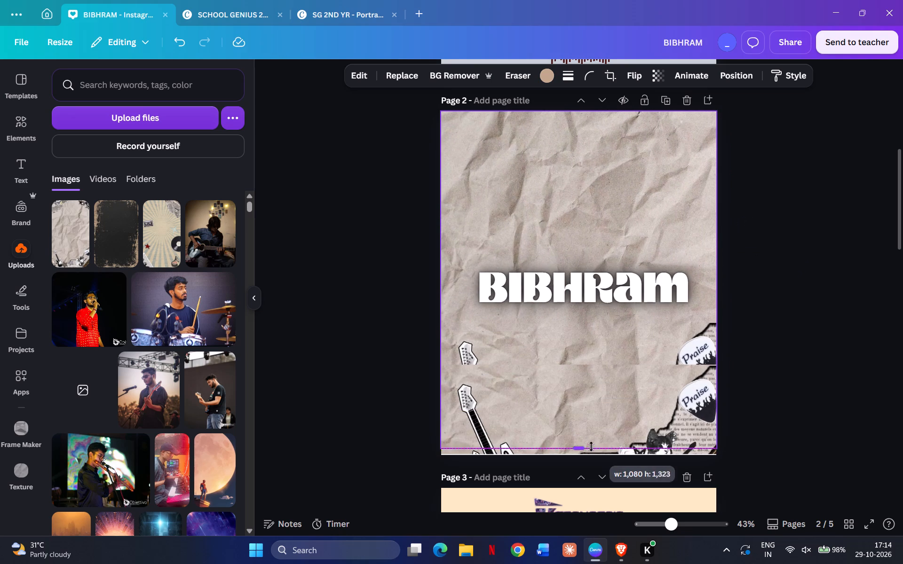
left_click_drag(591, 446, 594, 449)
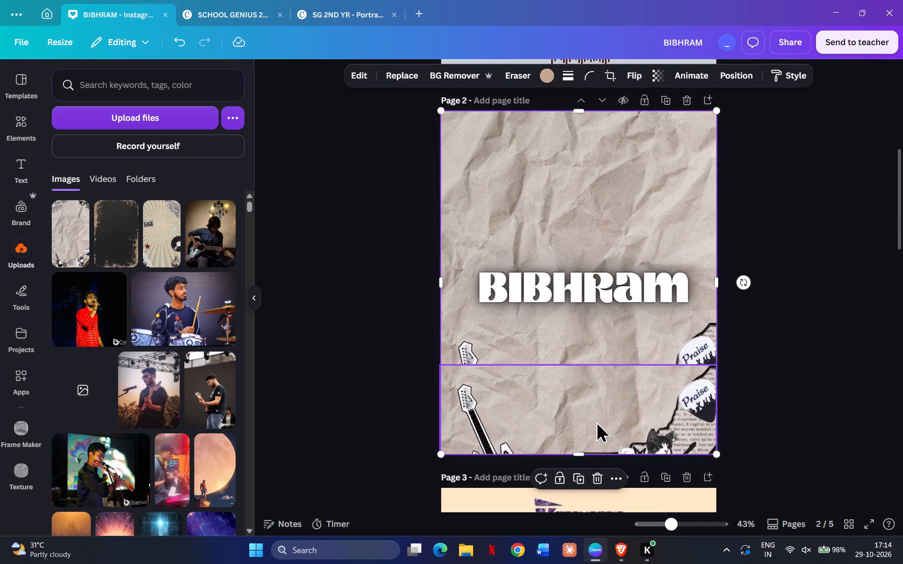
Delete the duplicated collage strip from the bottom of page 2.
left_click(596, 421)
key("Delete")
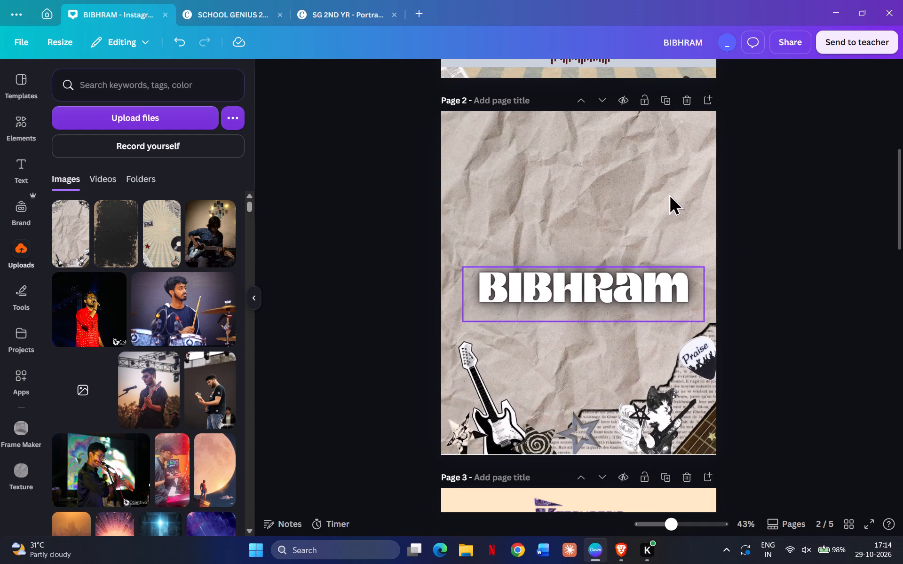
Send the full-page crumpled-paper collage on page 2 to the back, behind the photos, logo and title.
left_click(669, 194)
left_click(747, 74)
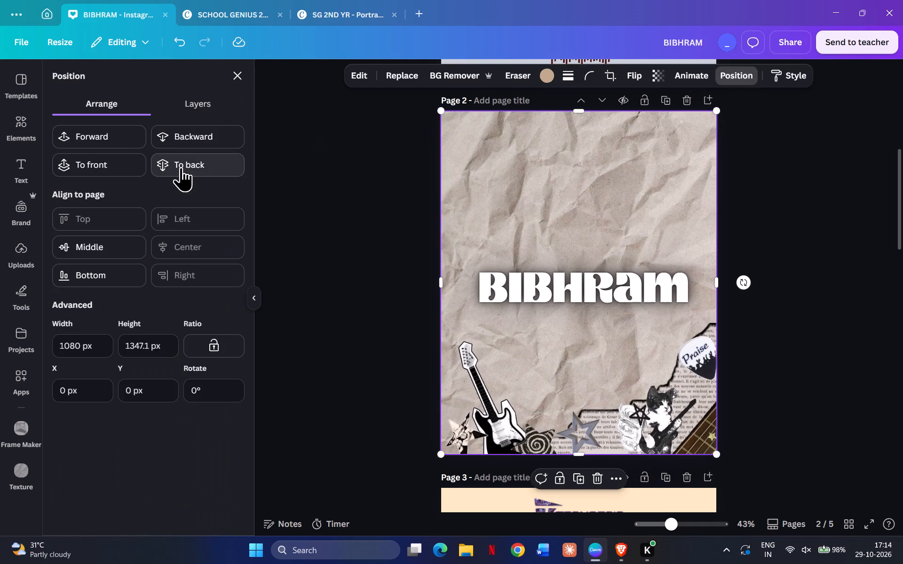
left_click(181, 167)
triple_click(823, 287)
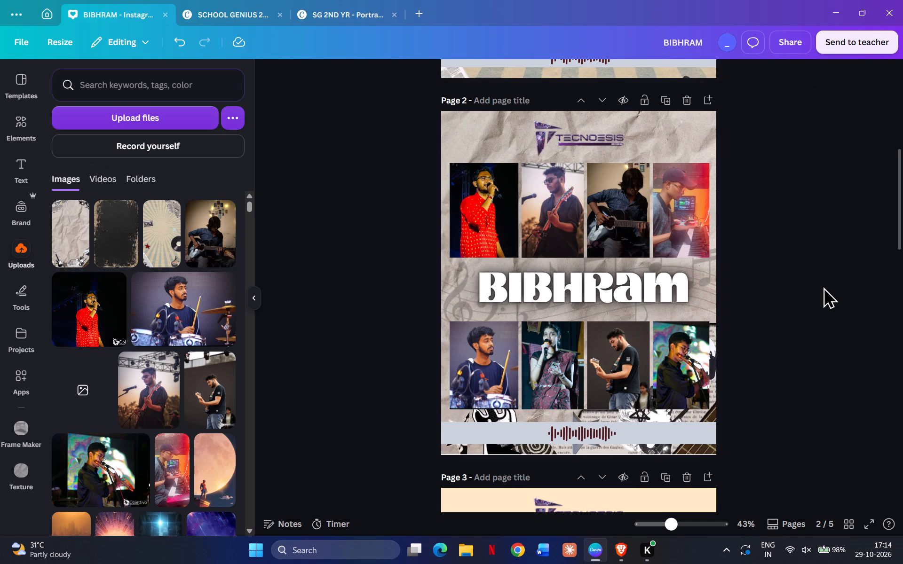
Lower page 2's background collage, extend its top to reveal the newspaper and star cut-outs, and align it with the page's top edge.
scroll(823, 287, "up", 6)
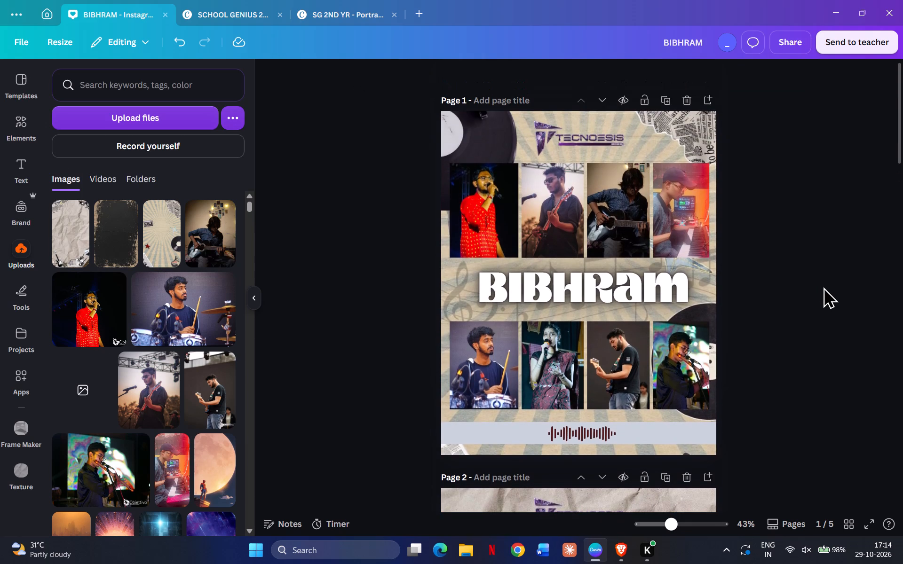
scroll(823, 287, "down", 6)
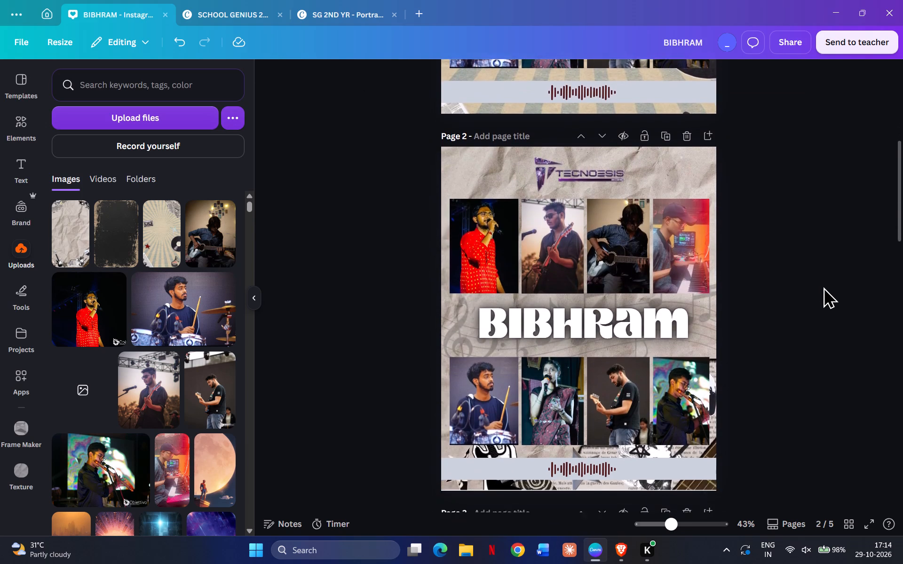
scroll(823, 287, "down", 2)
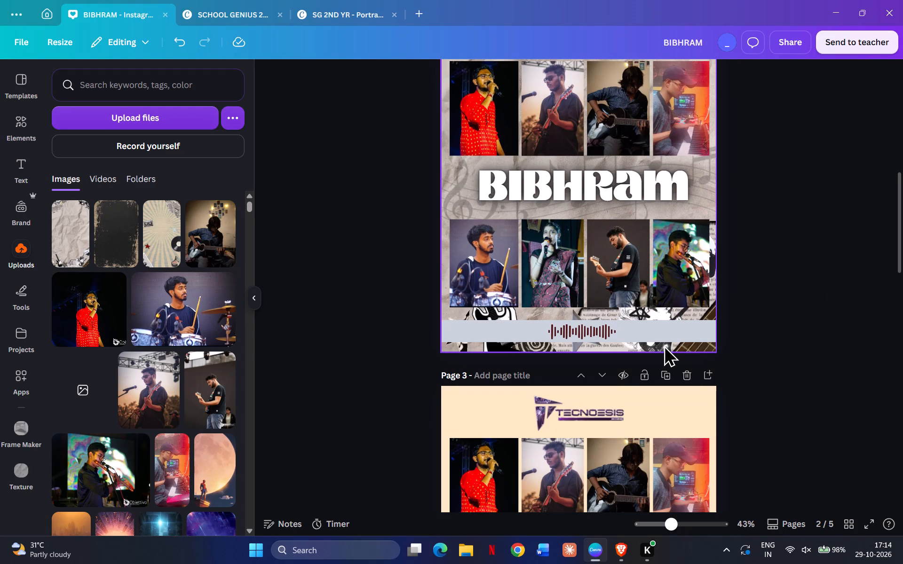
left_click(664, 345)
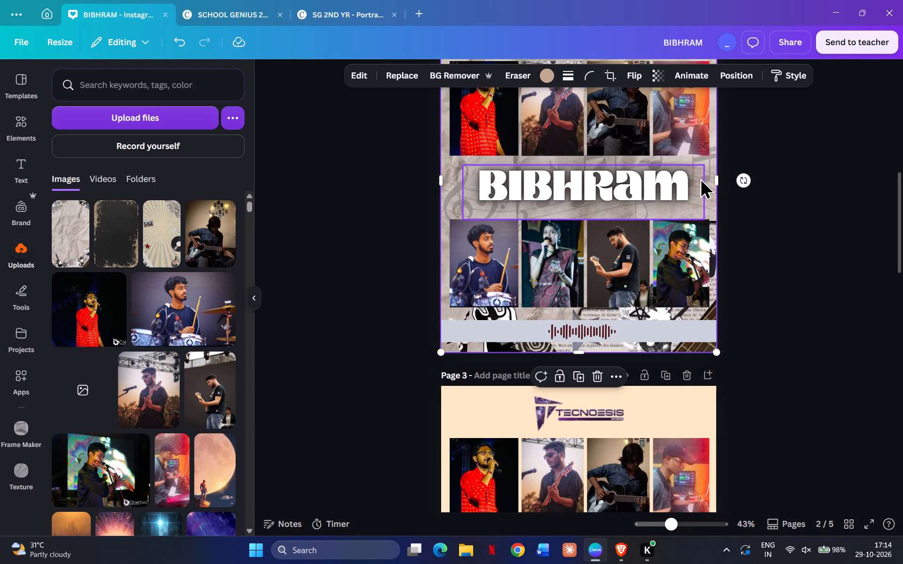
left_click_drag(707, 176, 706, 319)
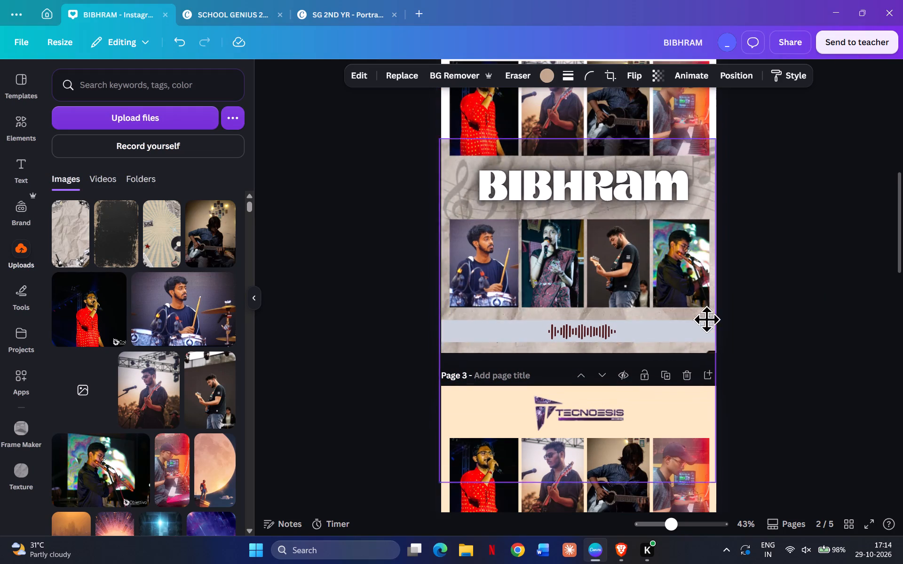
left_click_drag(706, 319, 693, 327)
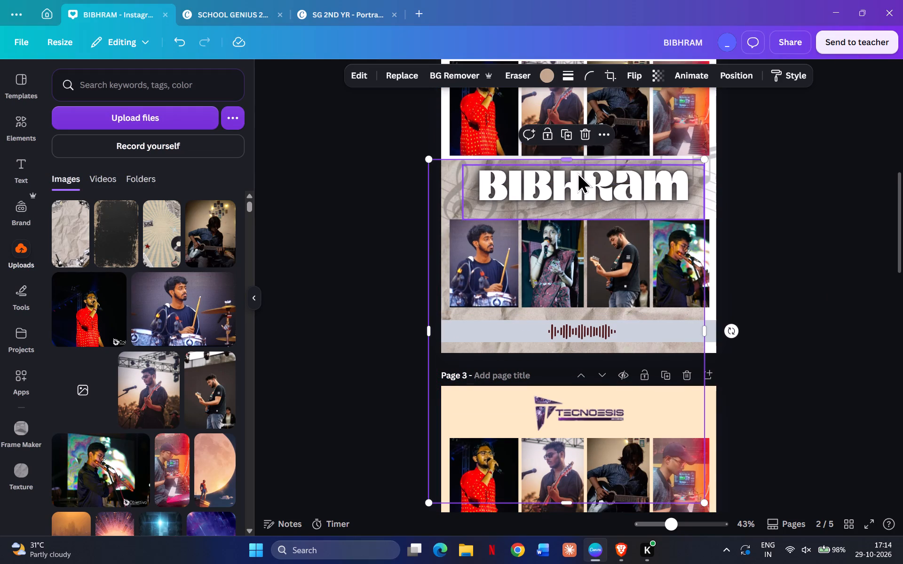
left_click_drag(568, 158, 555, 35)
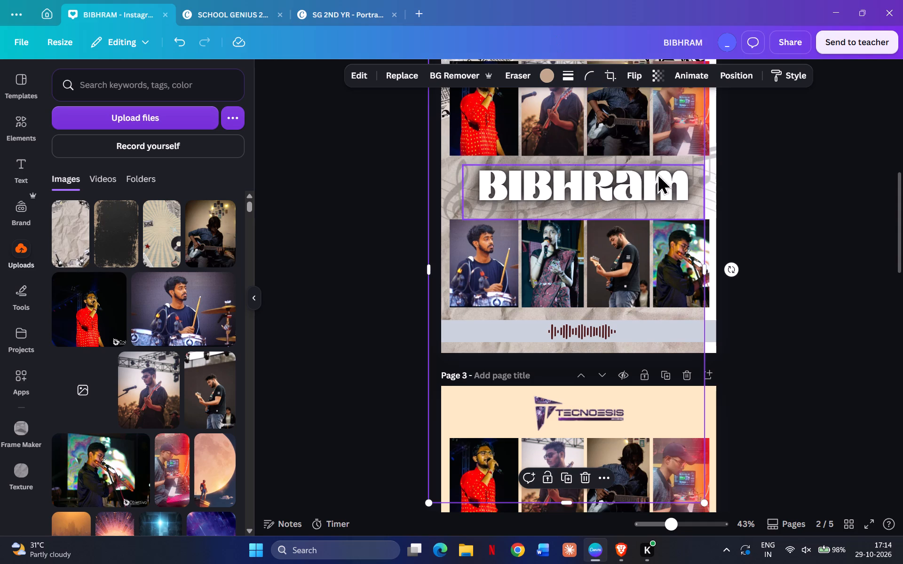
scroll(704, 248, "up", 2)
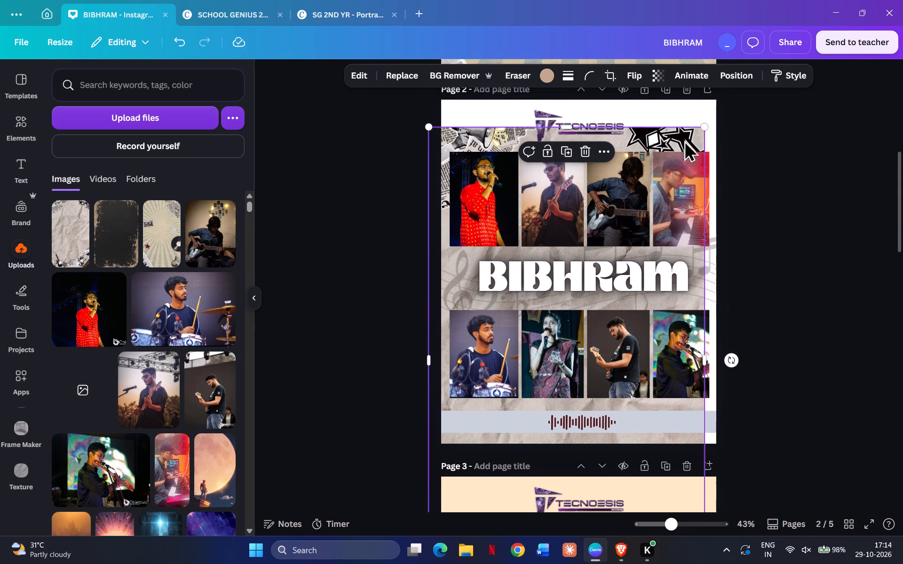
left_click_drag(681, 142, 694, 117)
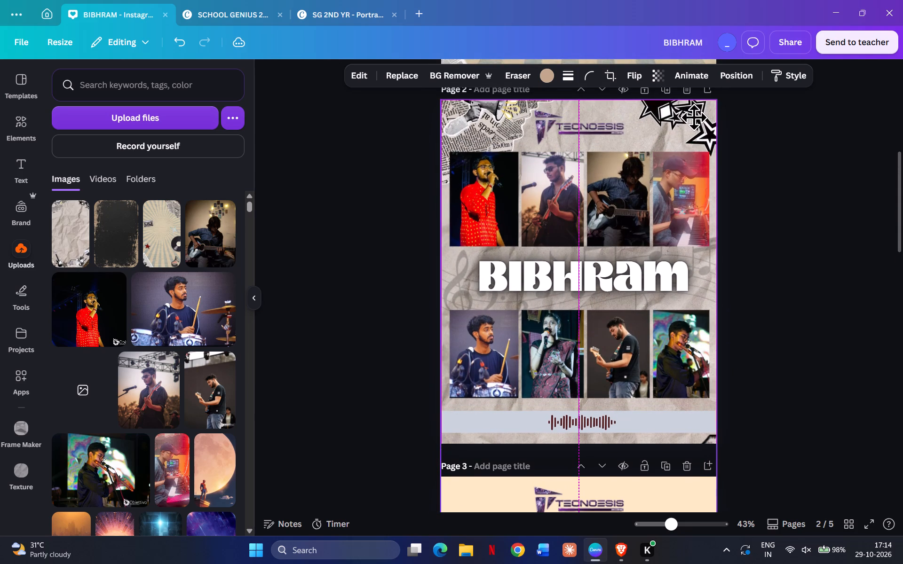
left_click_drag(694, 117, 693, 117)
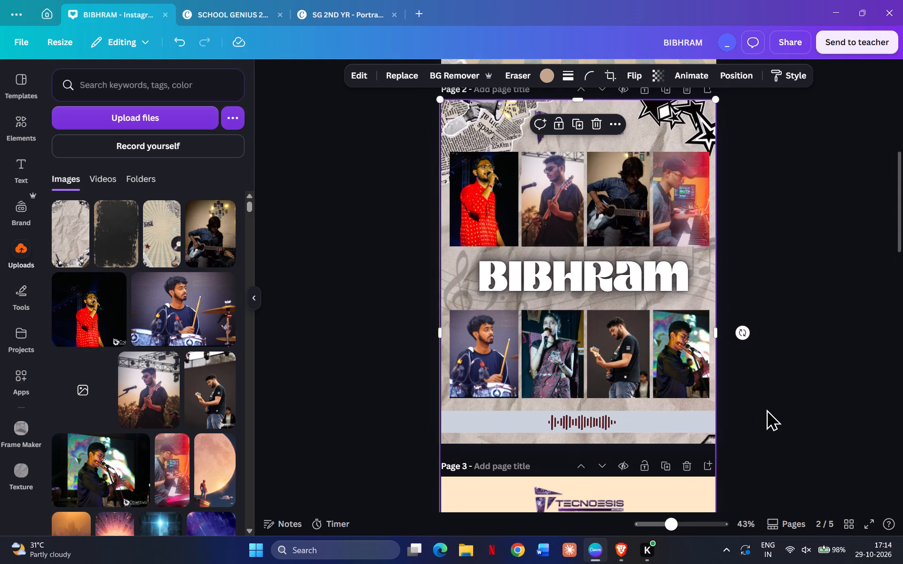
double_click(766, 409)
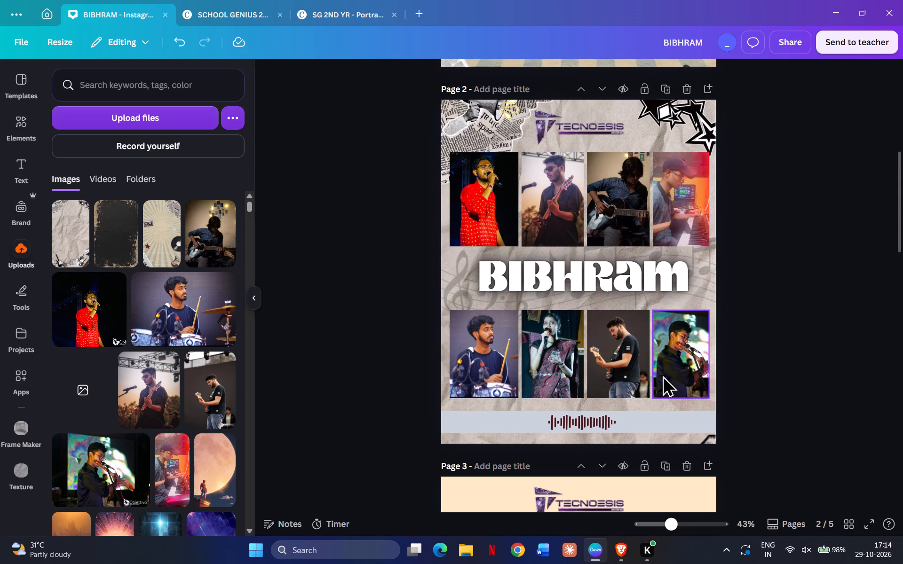
Shift page 2's background collage upward, extend its bottom, and align it with the page's bottom edge so the lower cut-outs show.
left_click(646, 124)
left_click_drag(646, 124, 641, 32)
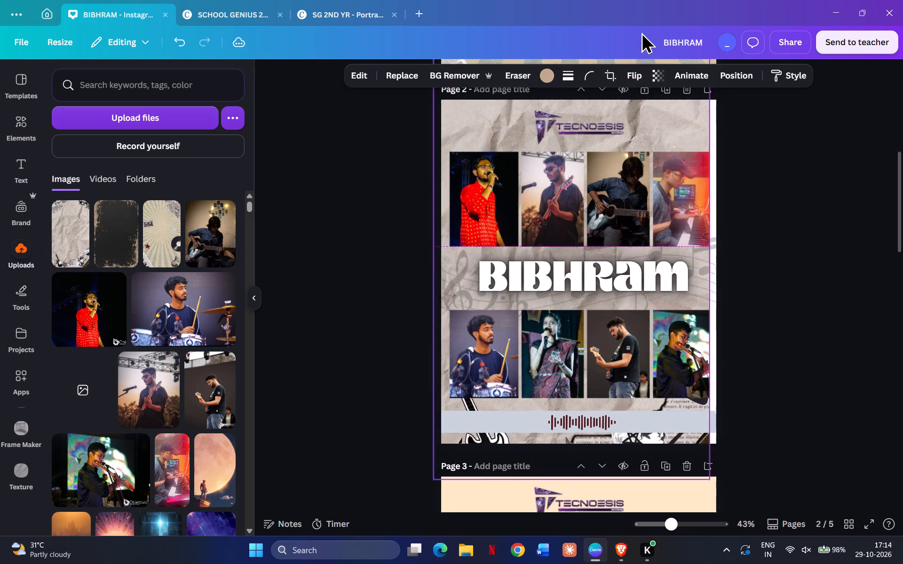
left_click_drag(641, 32, 643, 17)
left_click_drag(667, 111, 669, 111)
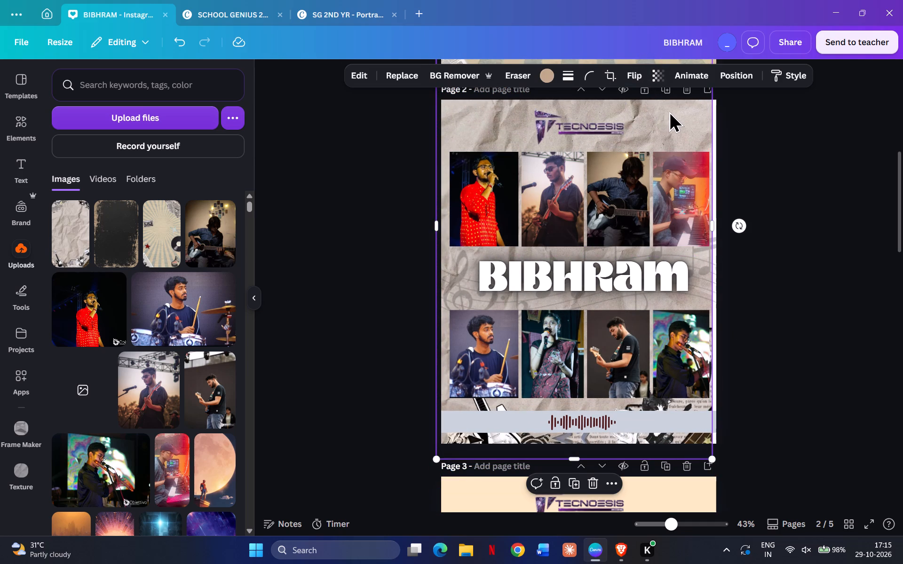
left_click_drag(669, 111, 671, 47)
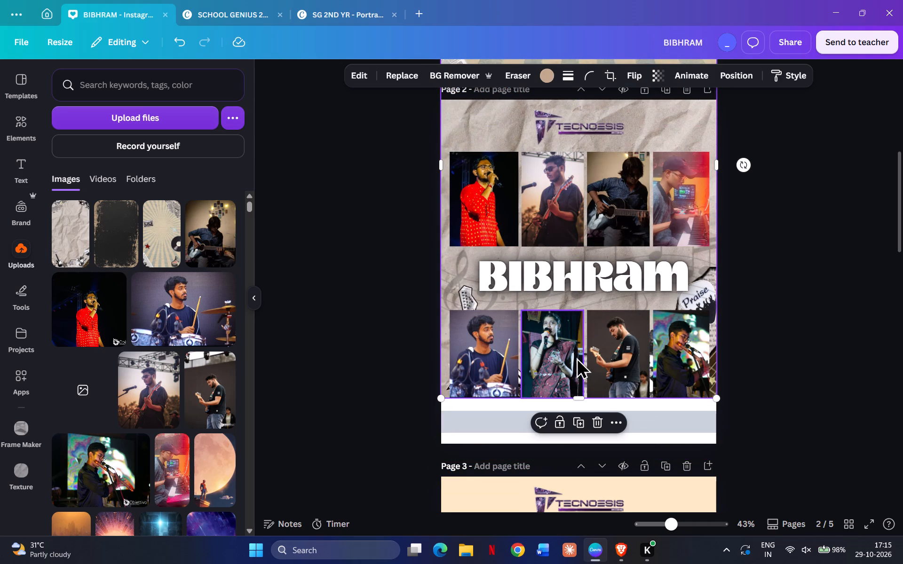
left_click_drag(582, 399, 581, 427)
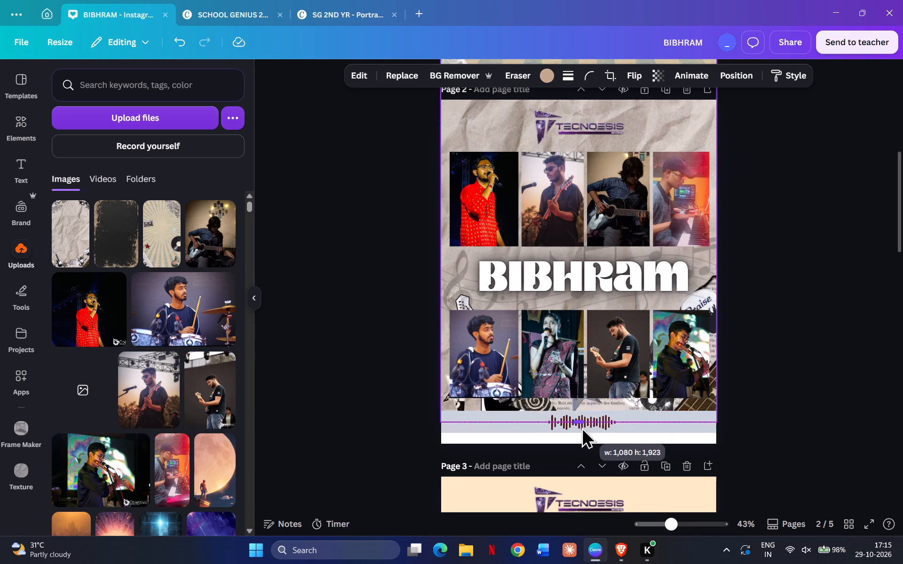
left_click_drag(581, 427, 585, 420)
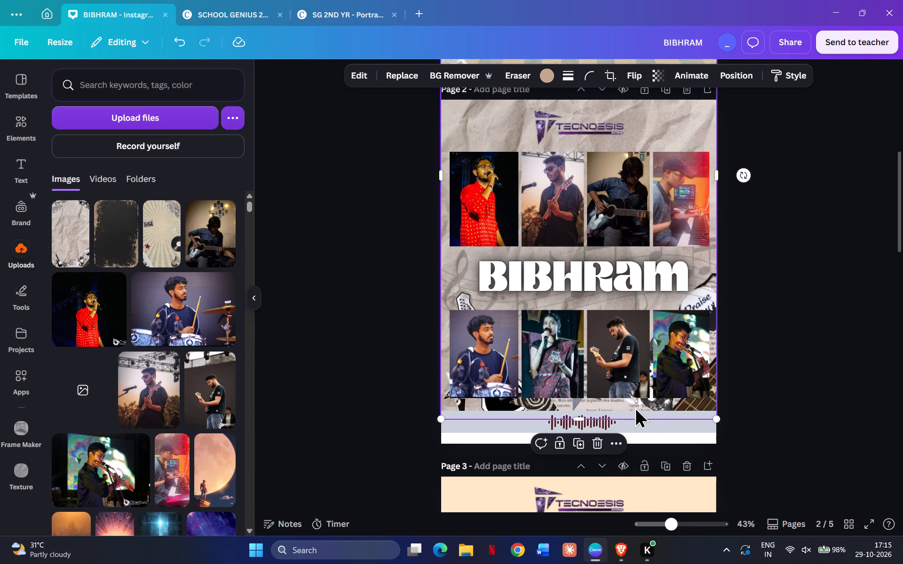
left_click_drag(626, 404, 625, 427)
left_click(769, 402)
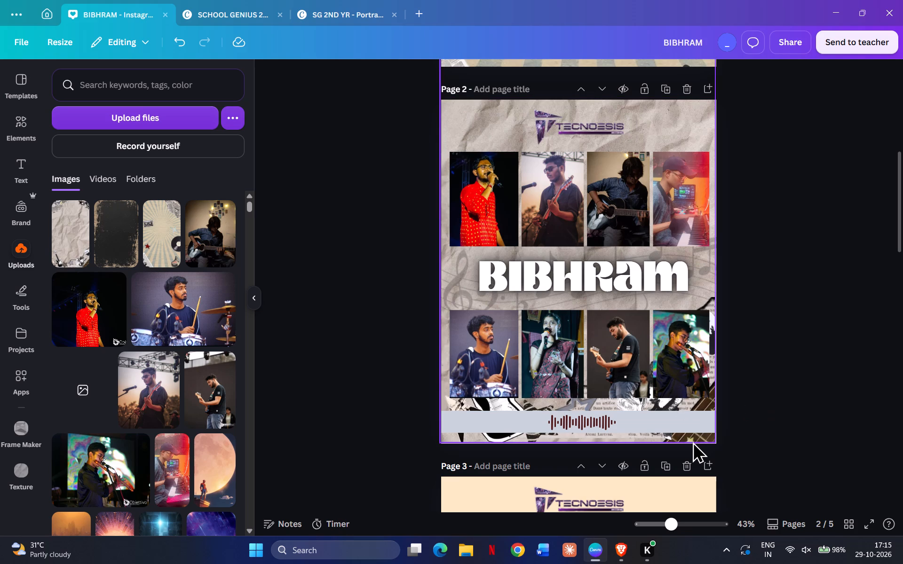
left_click(846, 447)
Download only page 1 as a high-quality PNG at size 3.125 (3,375 × 4,219 px).
scroll(846, 447, "up", 5)
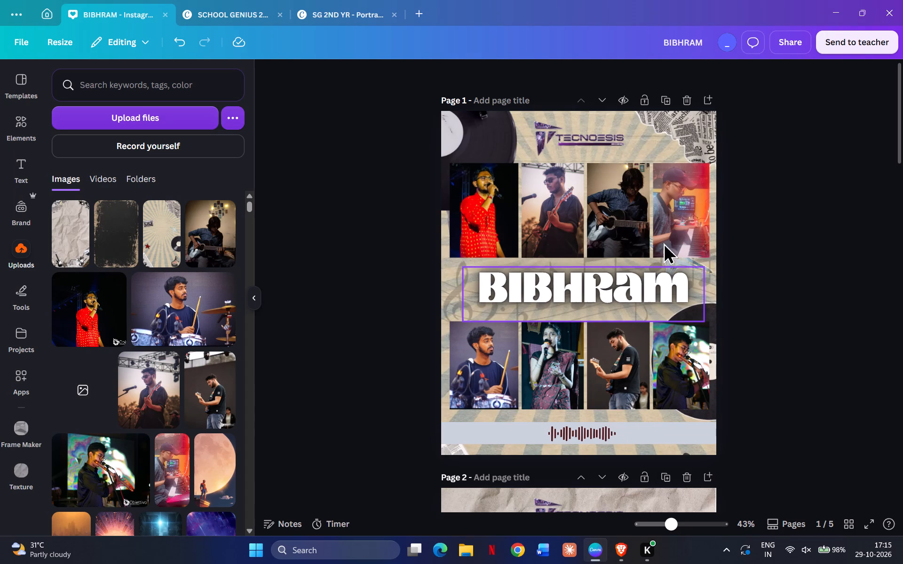
left_click(789, 43)
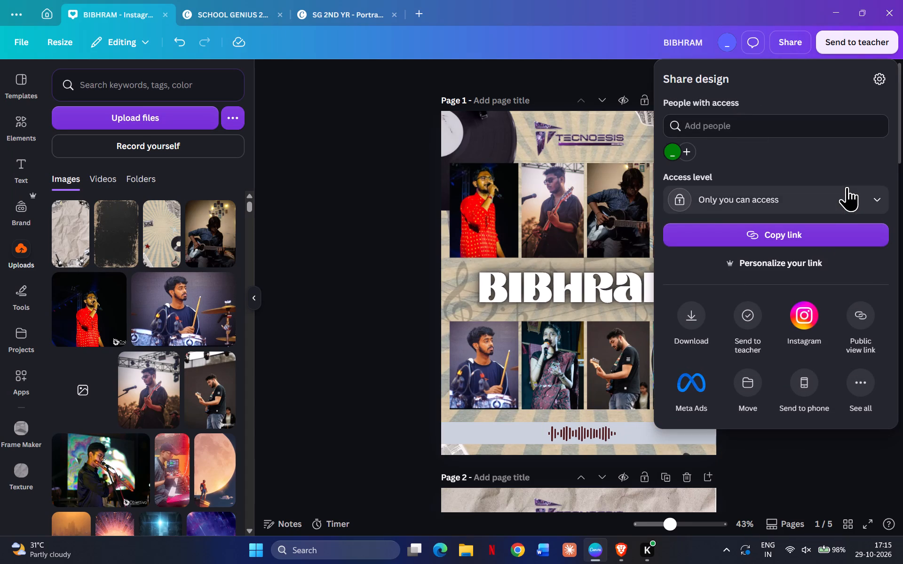
double_click(710, 315)
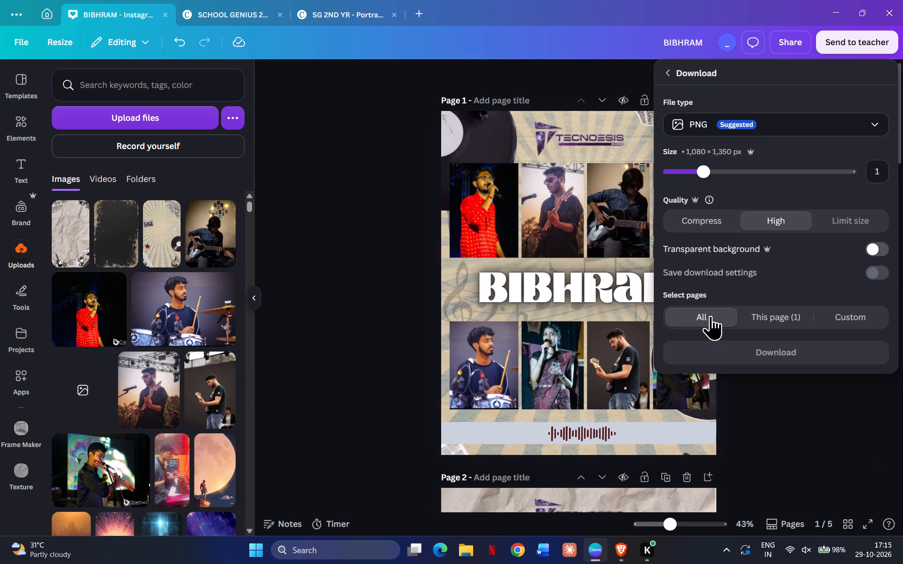
left_click(768, 319)
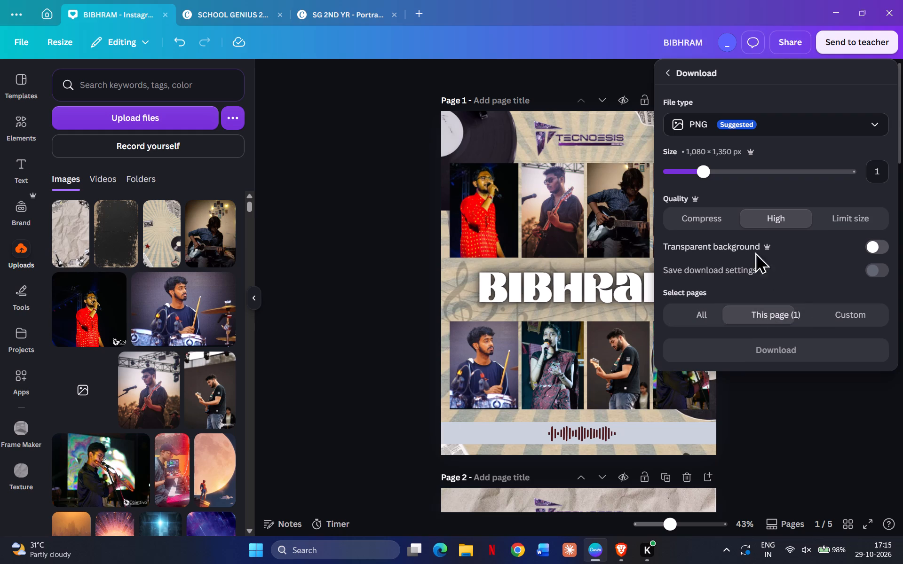
left_click_drag(707, 168, 902, 196)
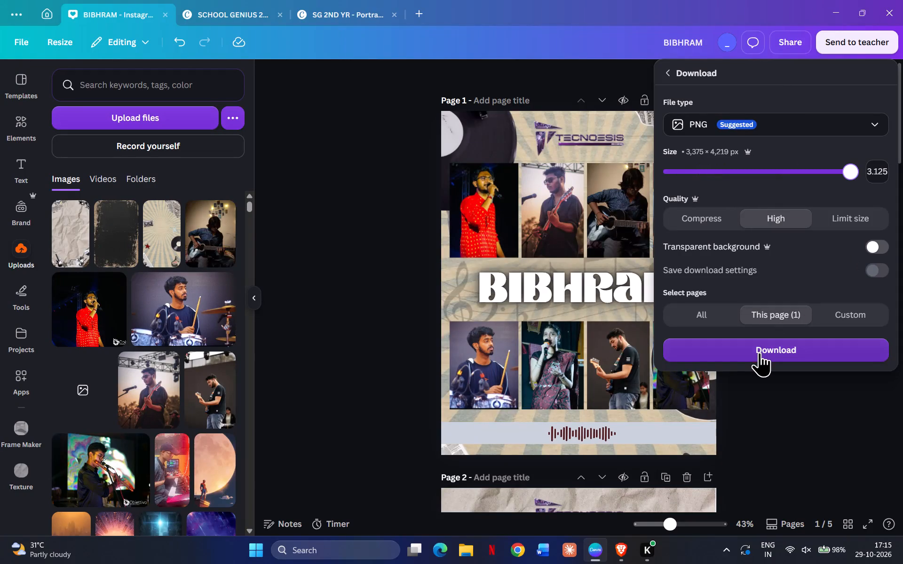
left_click(759, 352)
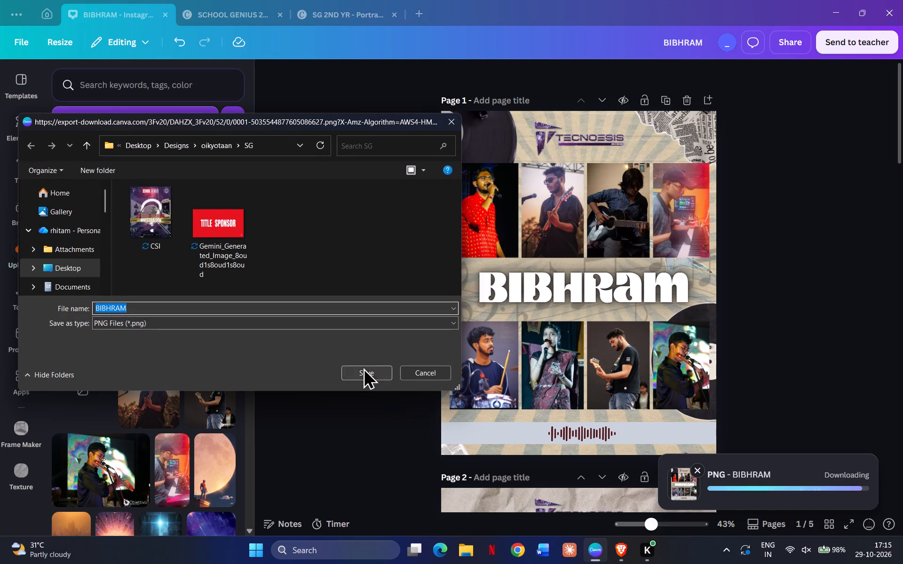
Save the exported PNG as BIBHRAM in the New folder inside Desktop > Designs.
left_click(174, 148)
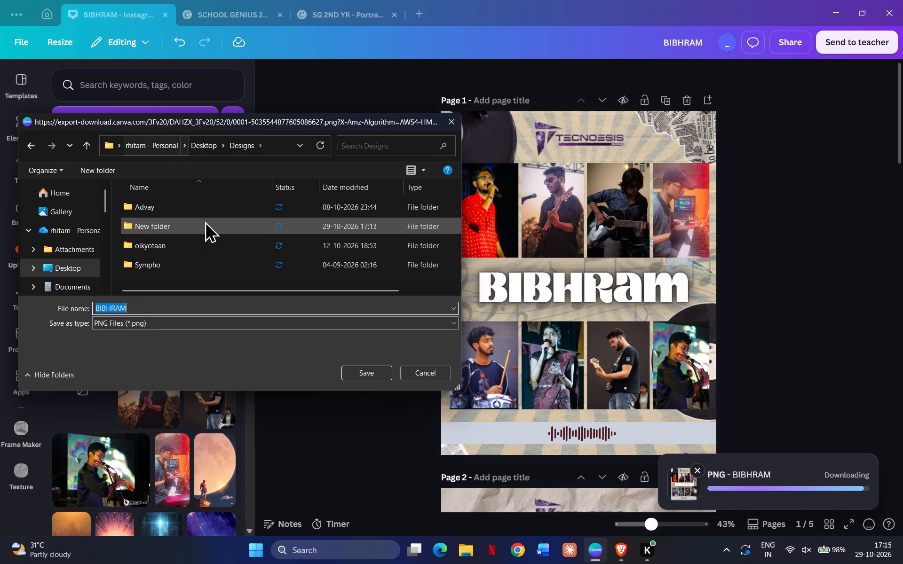
double_click(200, 233)
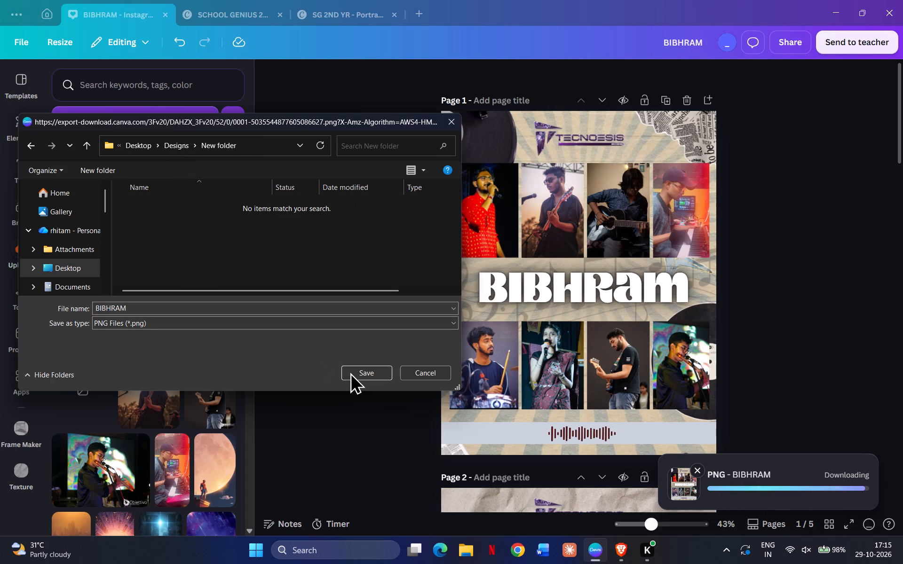
left_click(354, 373)
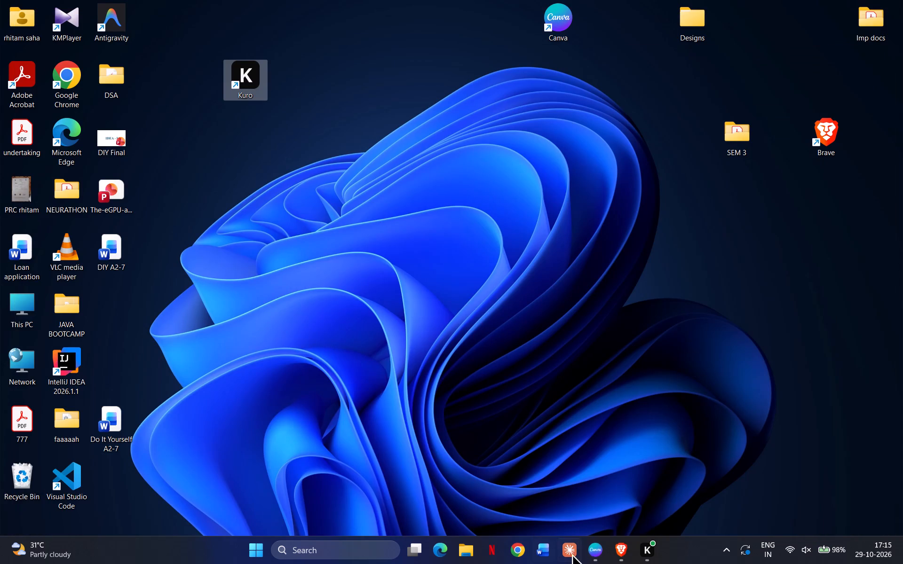
Switch to File Explorer and open the exported BIBHRAM image from the New folder inside Designs.
left_click(472, 554)
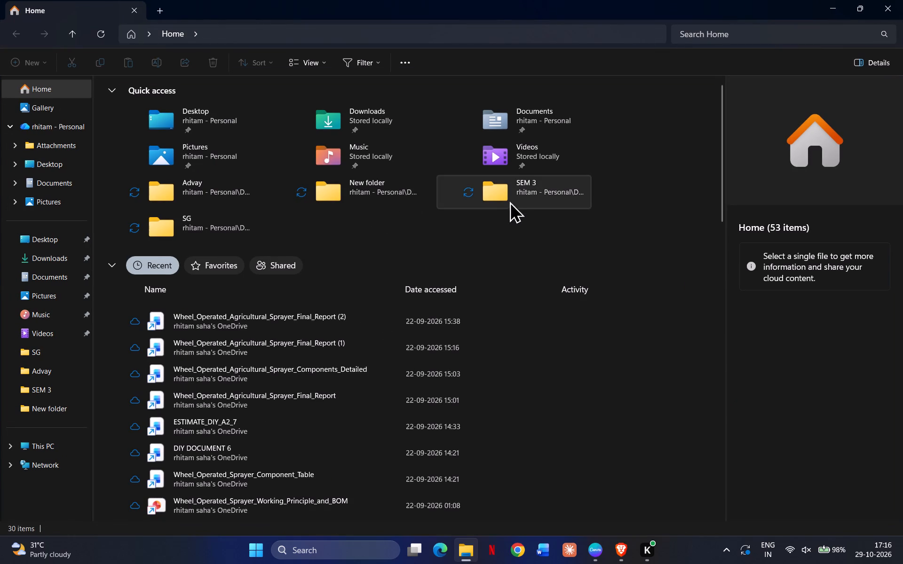
double_click(223, 219)
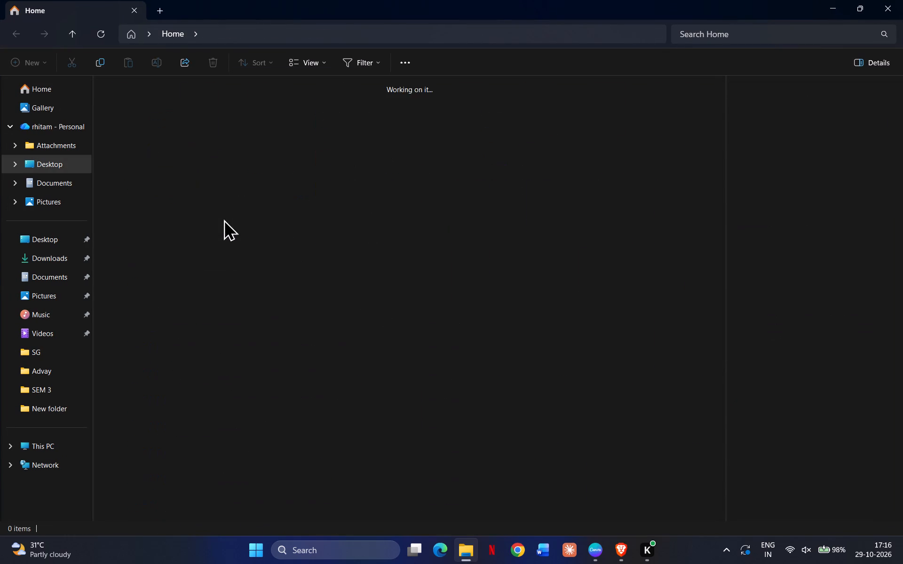
left_click(16, 39)
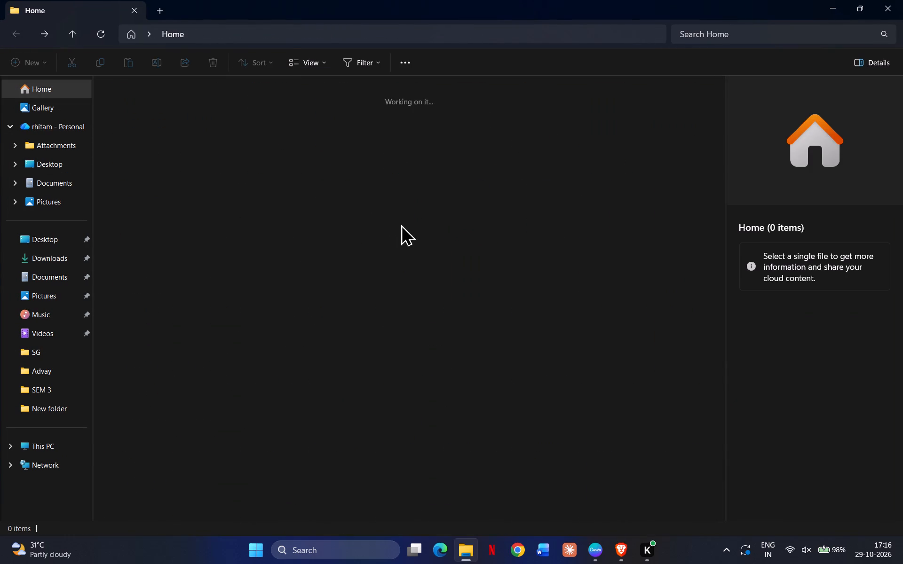
double_click(393, 194)
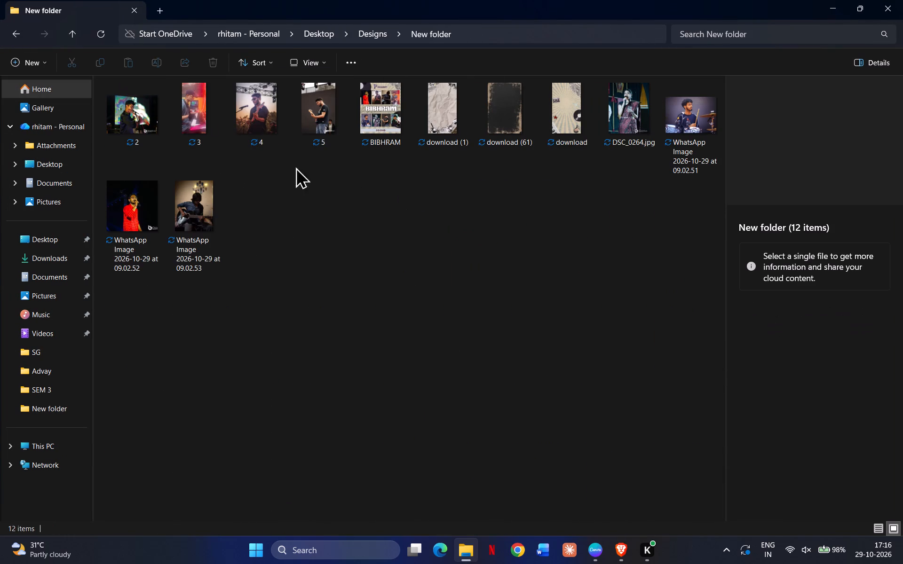
double_click(380, 120)
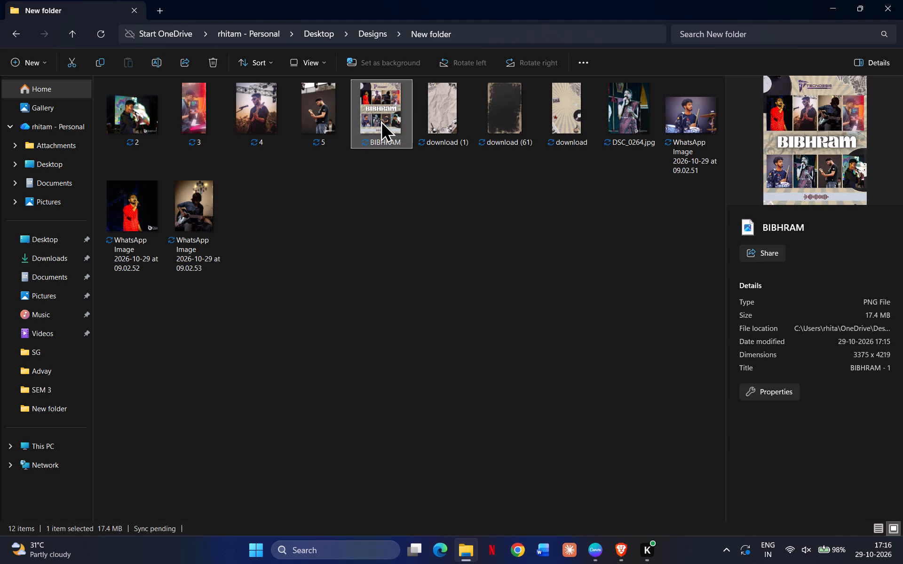
Examine the exported BIBHRAM poster up close, from the logo and upper photos to the lower photos and waveform, and as a whole.
scroll(474, 269, "up", 2, "ctrl")
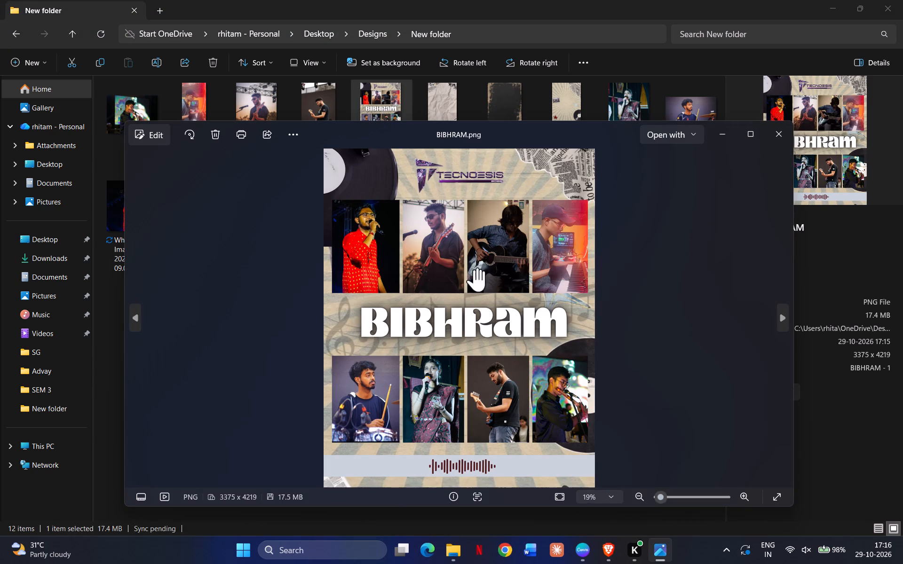
scroll(474, 269, "up", 8, "ctrl")
left_click_drag(474, 269, 484, 514)
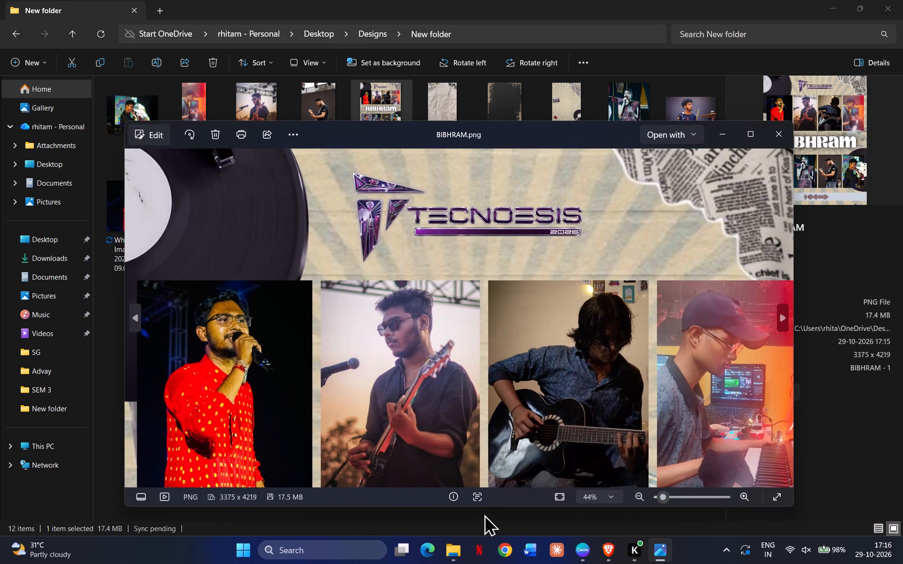
left_click_drag(484, 514, 411, 8)
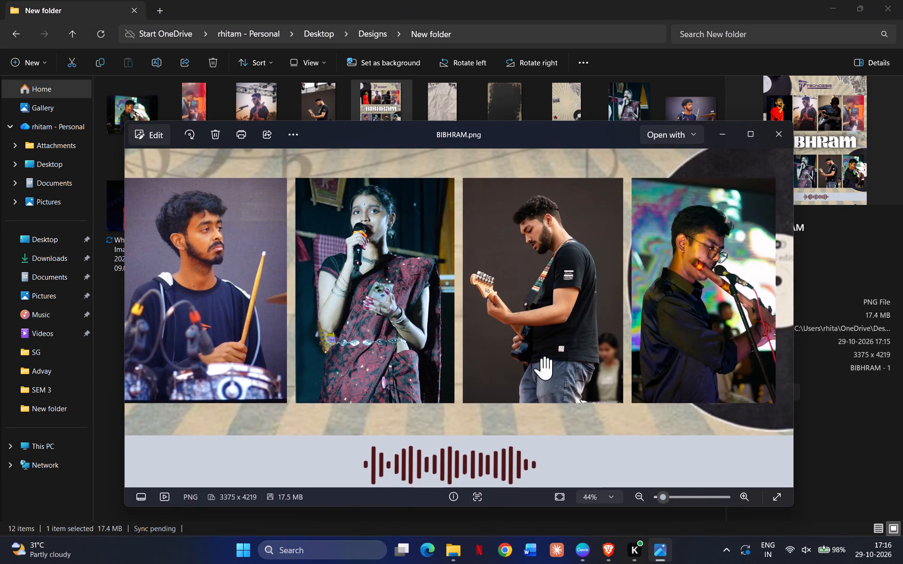
scroll(541, 357, "down", 8, "ctrl")
scroll(541, 357, "up", 3)
scroll(541, 357, "down", 4, "ctrl")
scroll(541, 357, "up", 2)
scroll(541, 357, "down", 6, "ctrl")
scroll(541, 357, "up", 3)
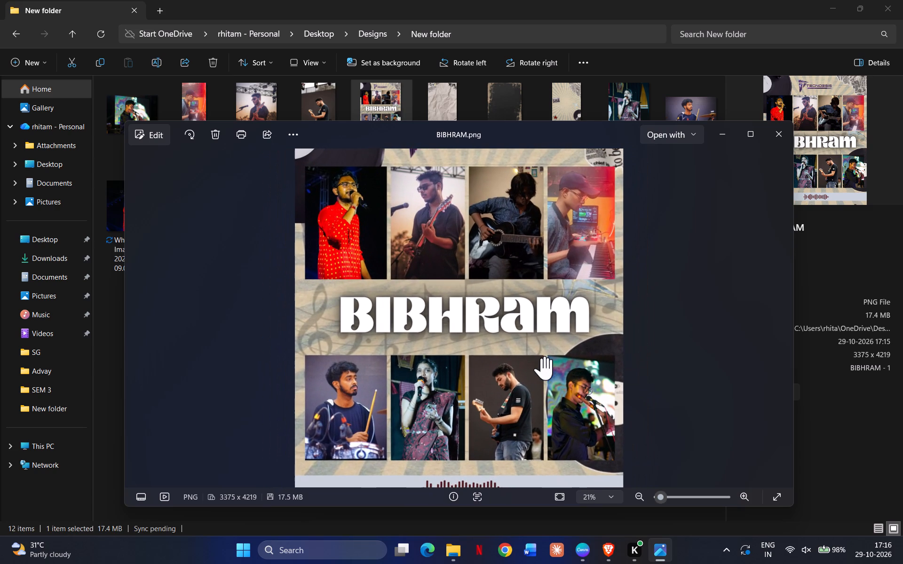
scroll(541, 357, "down", 14, "ctrl")
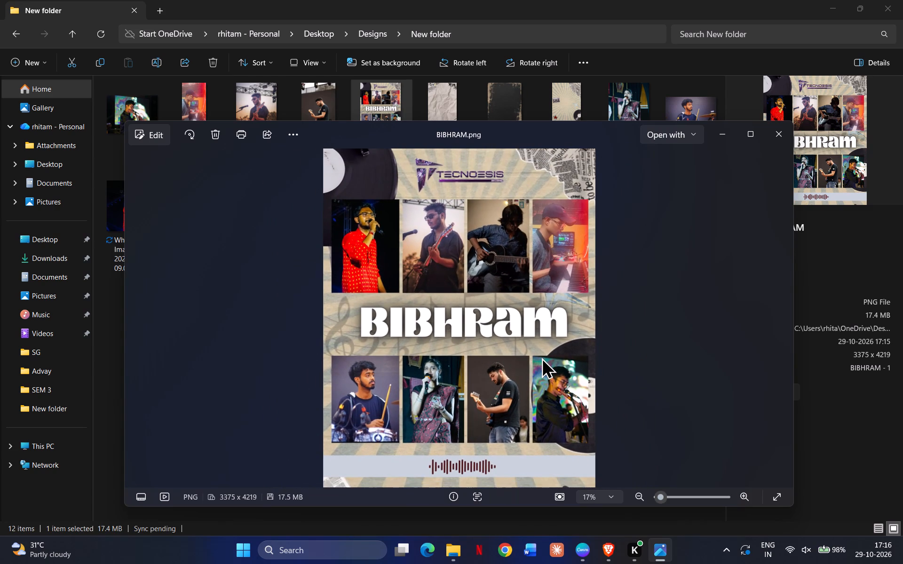
left_click(777, 149)
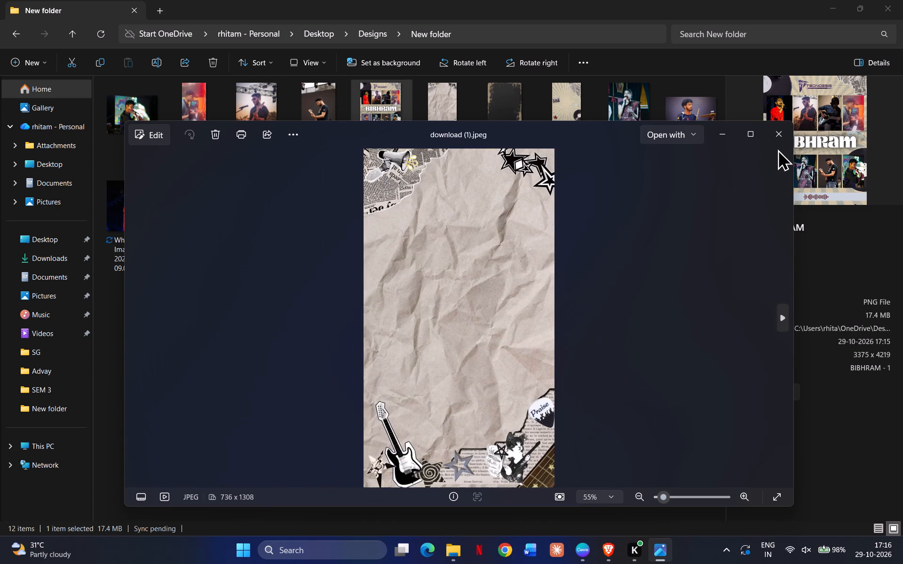
Close the download (1).jpeg image preview and return to the New folder with no file selected.
left_click(777, 136)
left_click(545, 331)
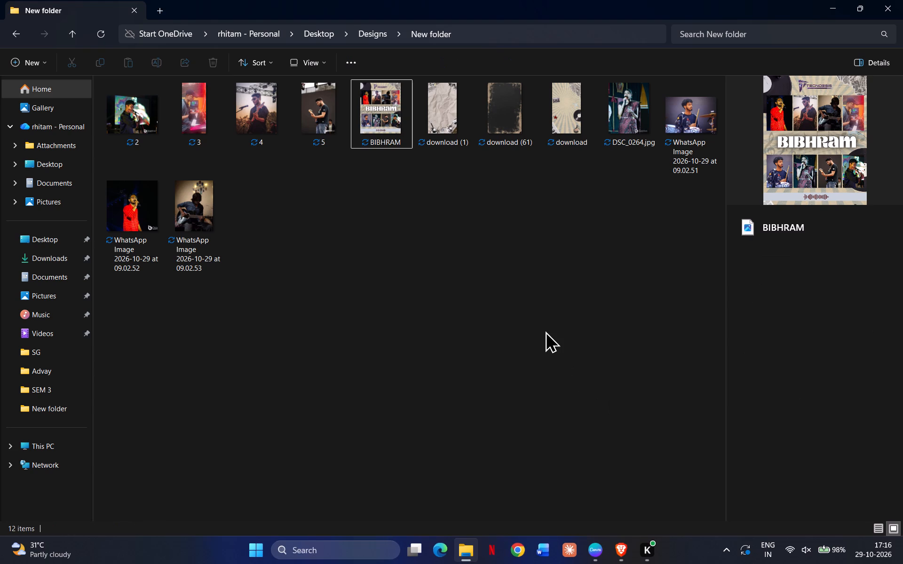
left_click(394, 124)
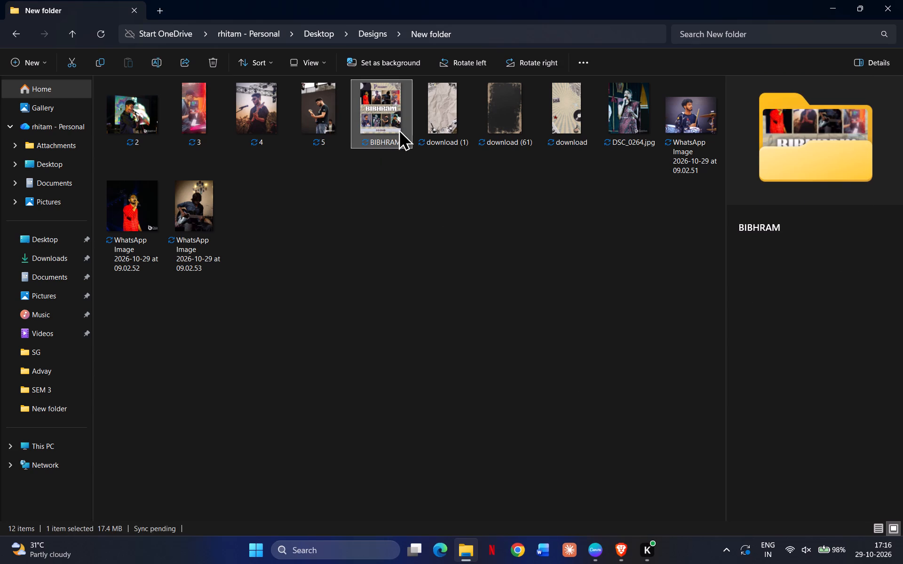
left_click(455, 229)
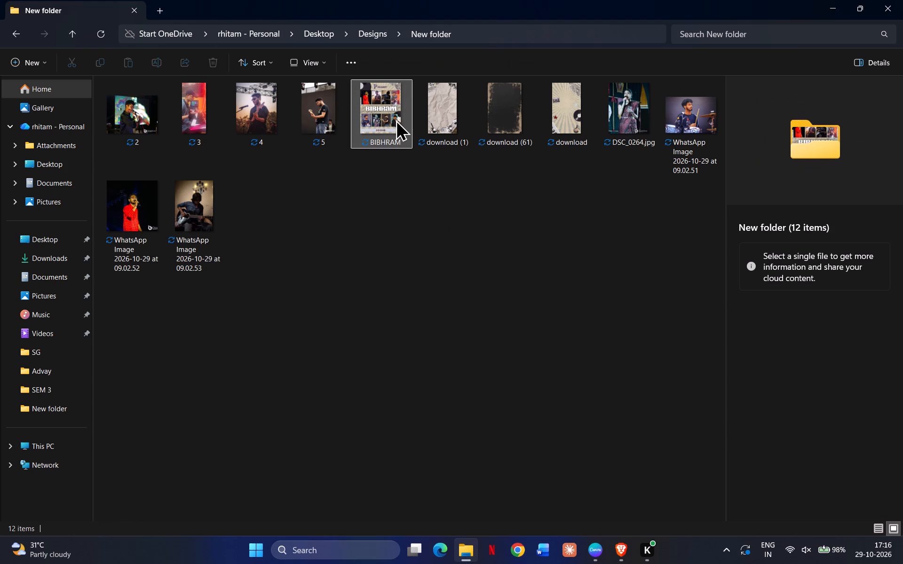
Search the computer for the WhatsApp app.
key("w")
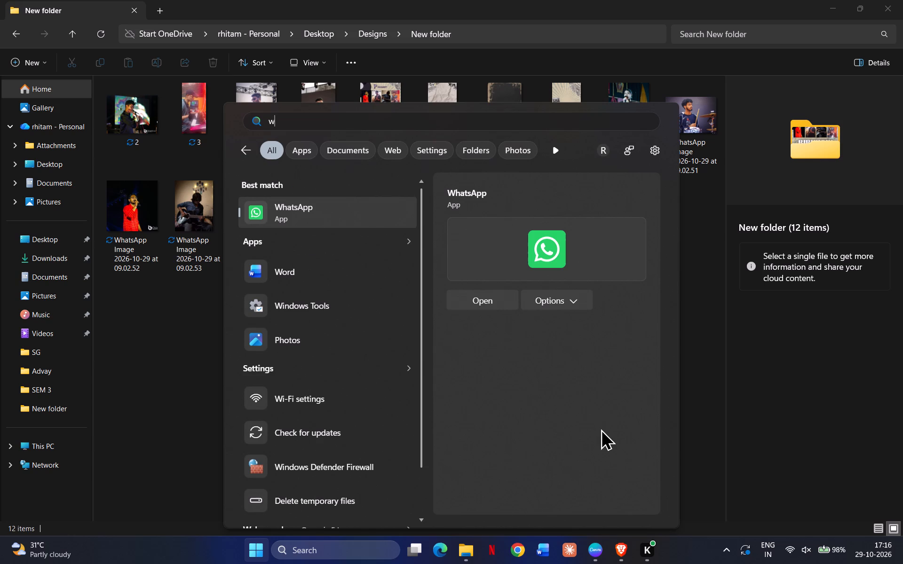
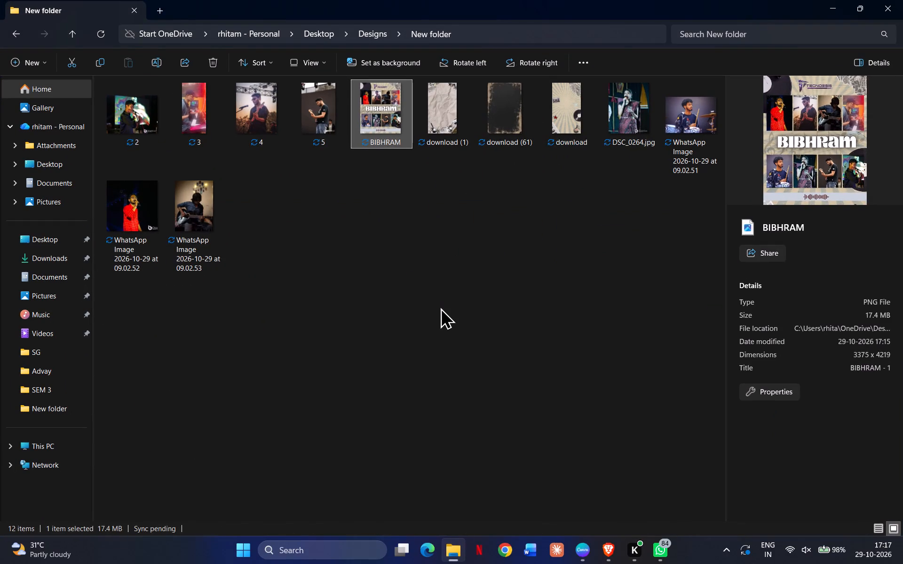
Deselect the exported BIBHRAM image in the New folder.
left_click(440, 310)
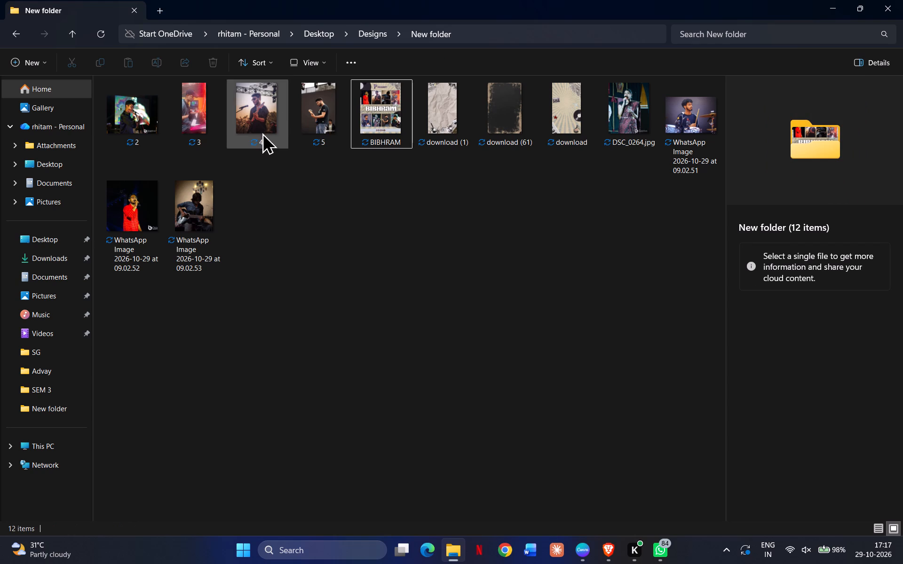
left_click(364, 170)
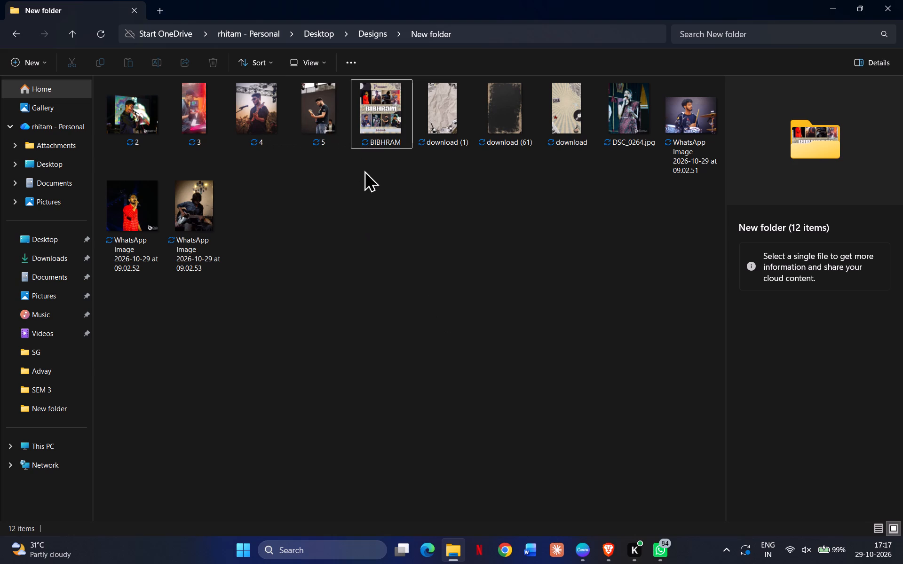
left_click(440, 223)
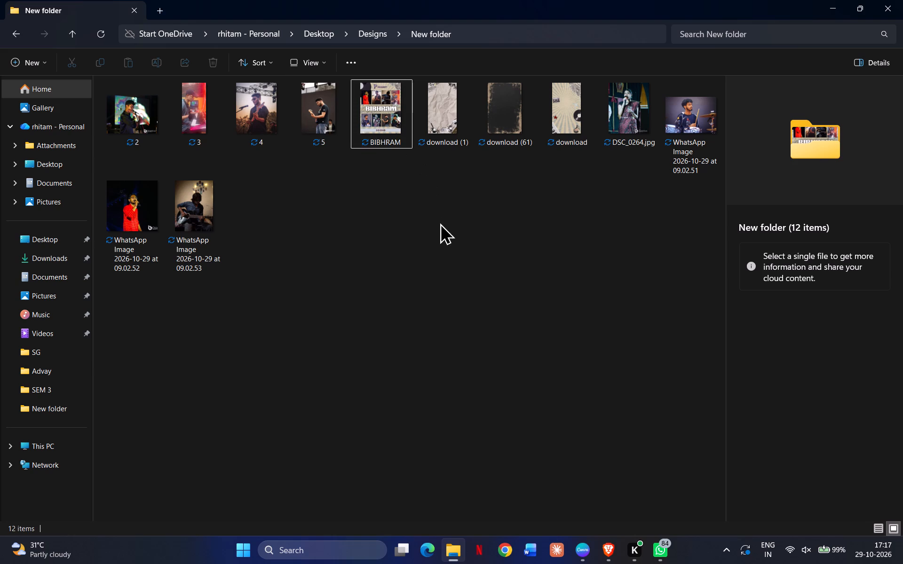